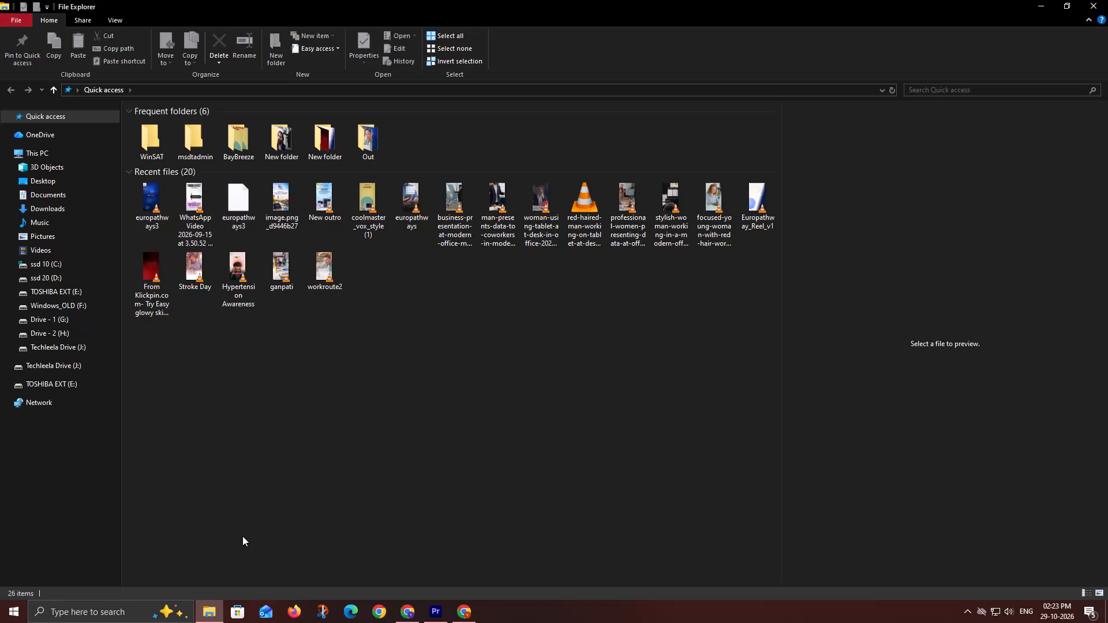
Delete the coolmaster_vox_style video from the Vibhas\BayBreeze folder on Windows_OLD (F:).
{"action": "left_click", "coordinate": [61, 302]}
{"action": "double_click", "coordinate": [278, 155]}
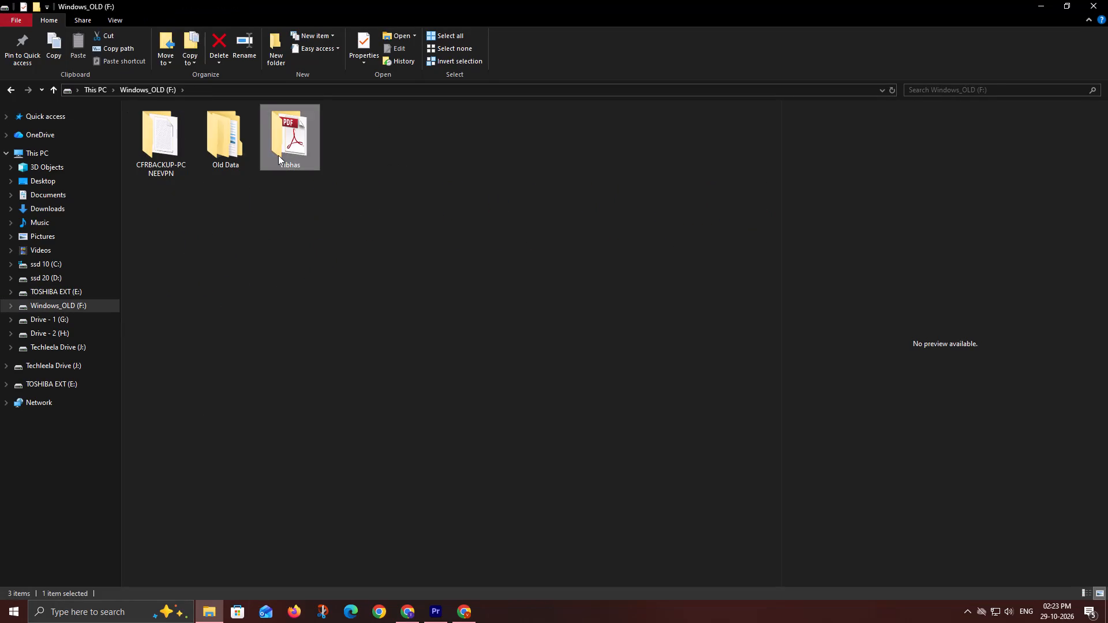
{"action": "double_click", "coordinate": [359, 137]}
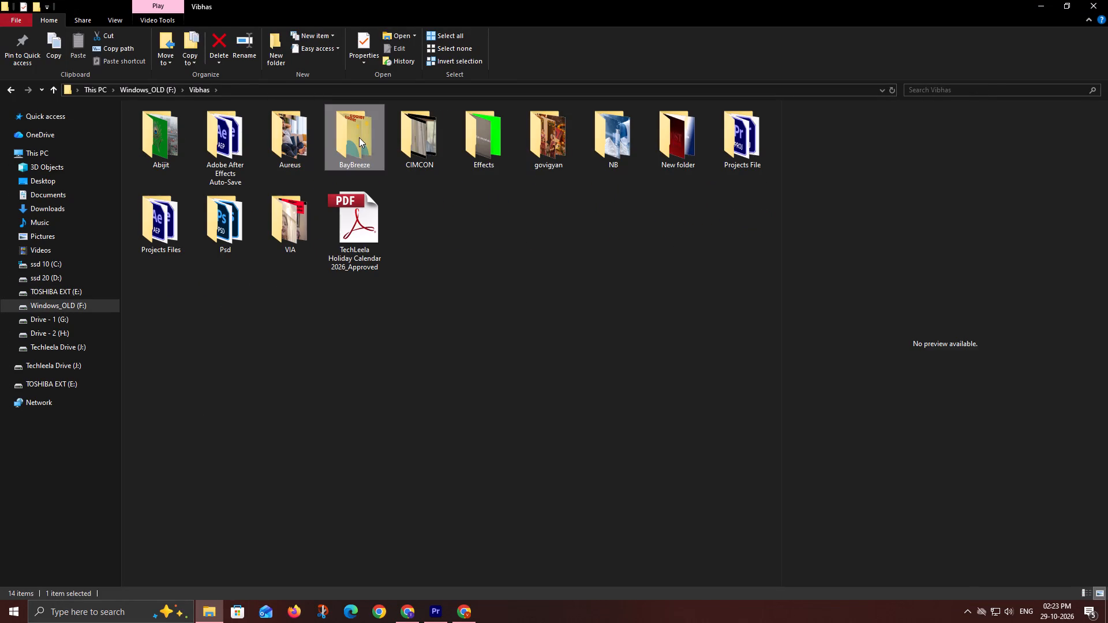
{"action": "scroll", "coordinate": [723, 425], "scroll_direction": "down", "scroll_amount": 6}
{"action": "scroll", "coordinate": [723, 425], "scroll_direction": "up", "scroll_amount": 4}
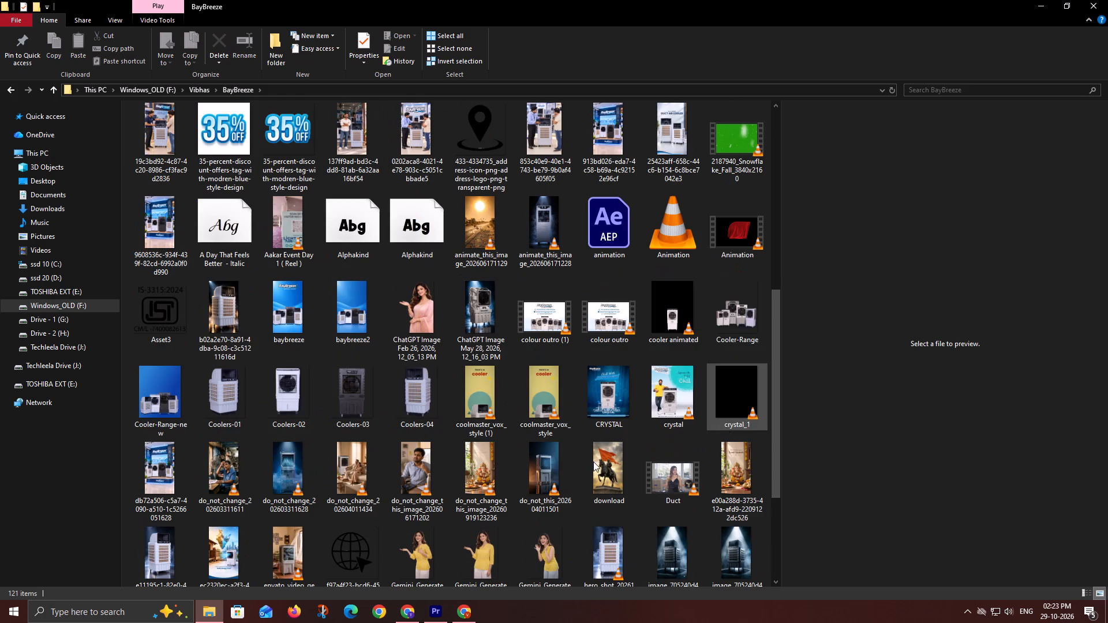
{"action": "left_click", "coordinate": [548, 407]}
{"action": "key", "text": "Delete"}
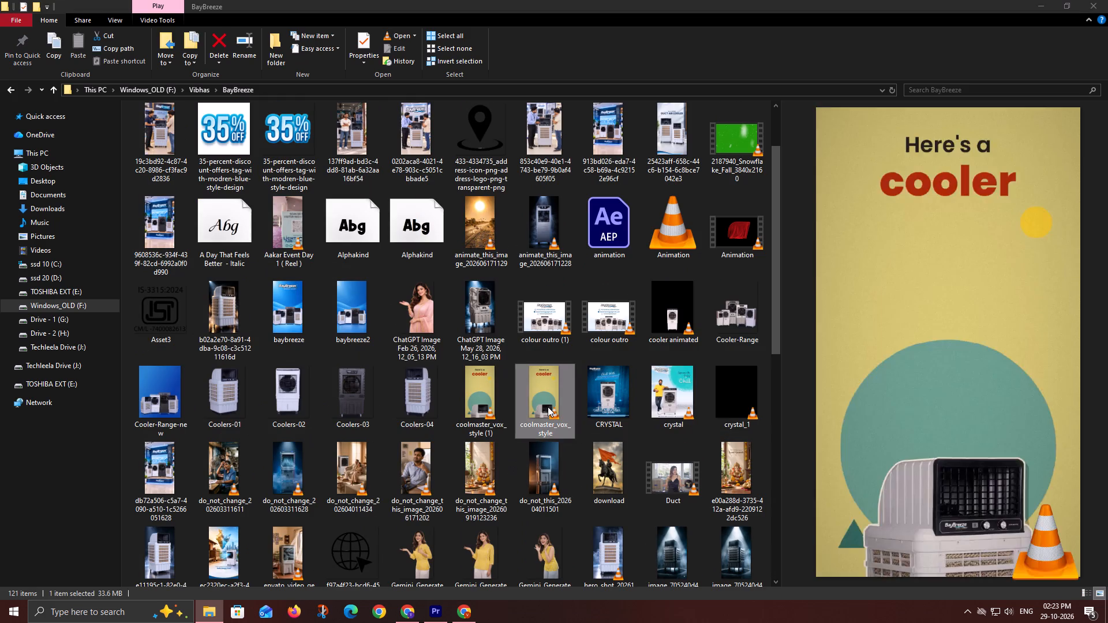
Switch to Premiere Pro and open the recent project TsGN4.
{"action": "left_click", "coordinate": [425, 614]}
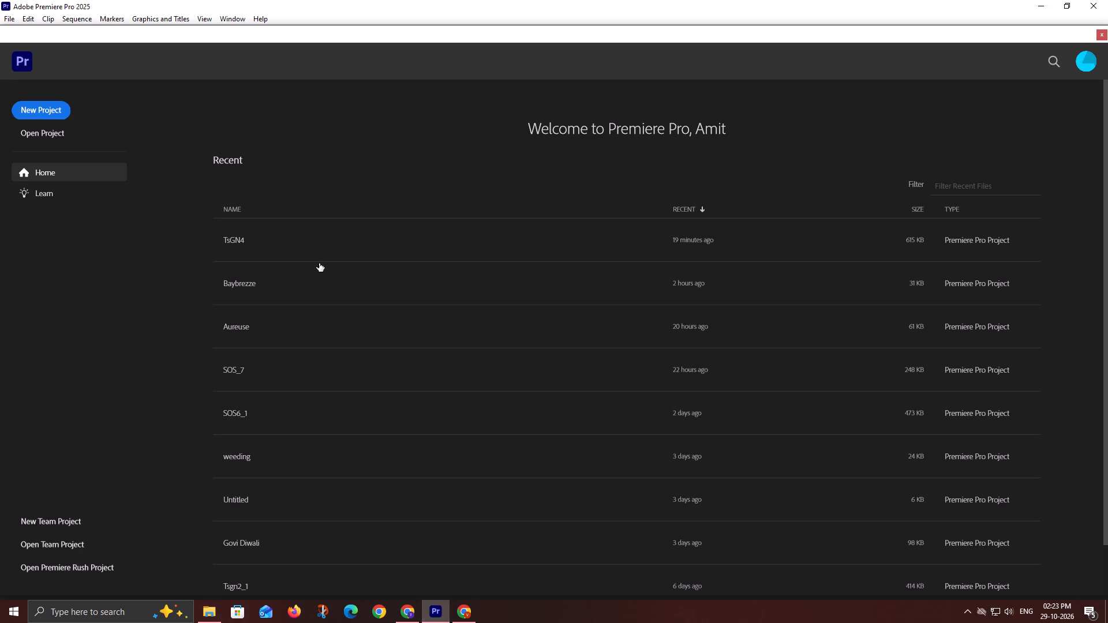
{"action": "left_click", "coordinate": [322, 243]}
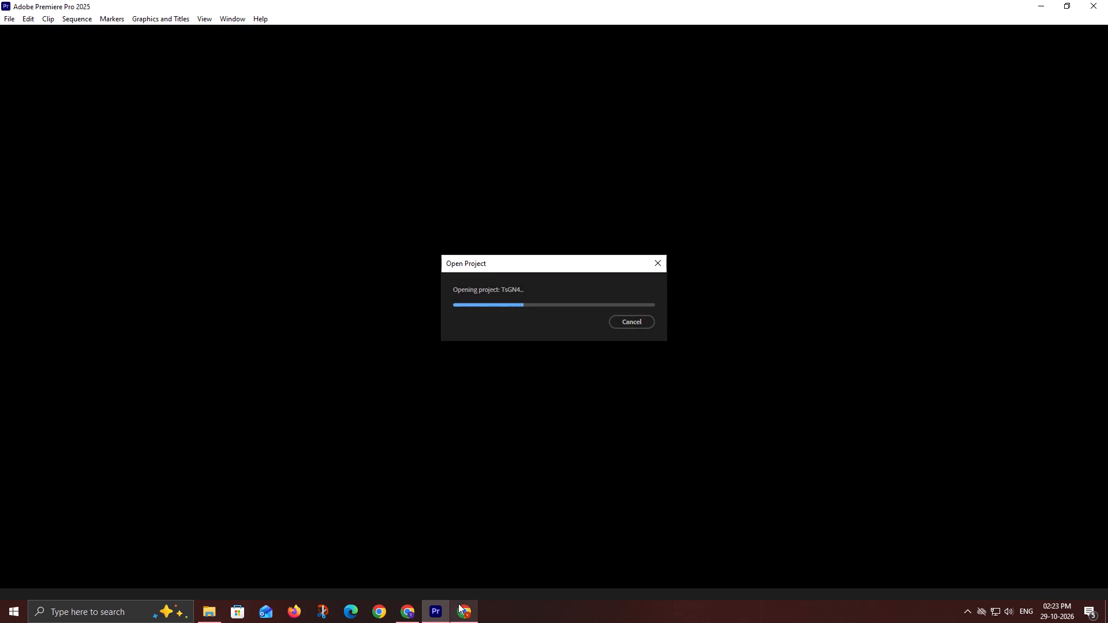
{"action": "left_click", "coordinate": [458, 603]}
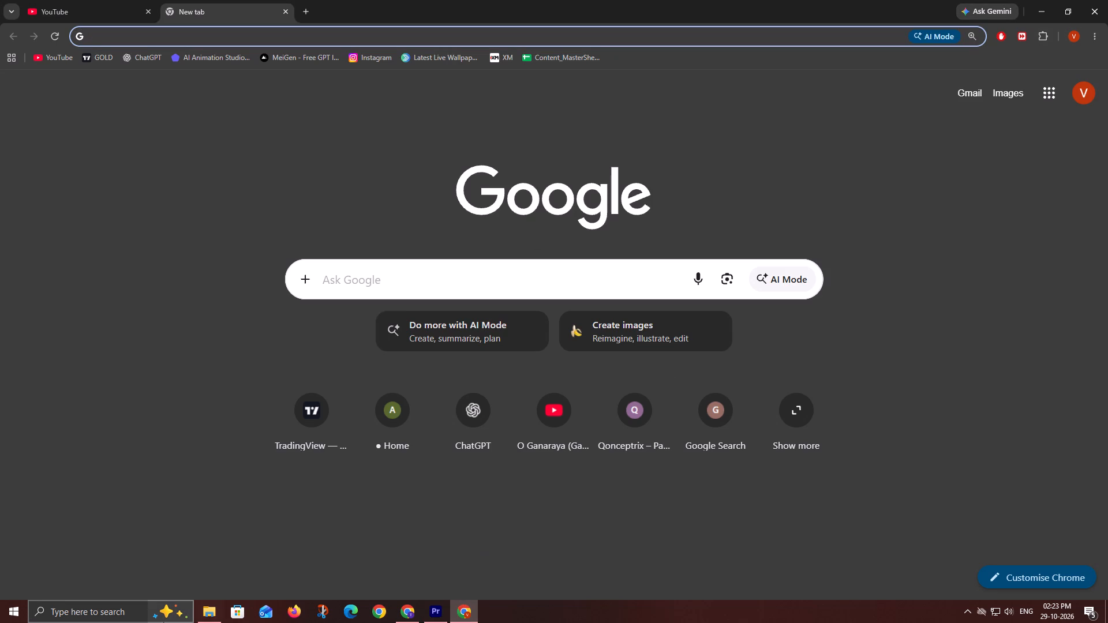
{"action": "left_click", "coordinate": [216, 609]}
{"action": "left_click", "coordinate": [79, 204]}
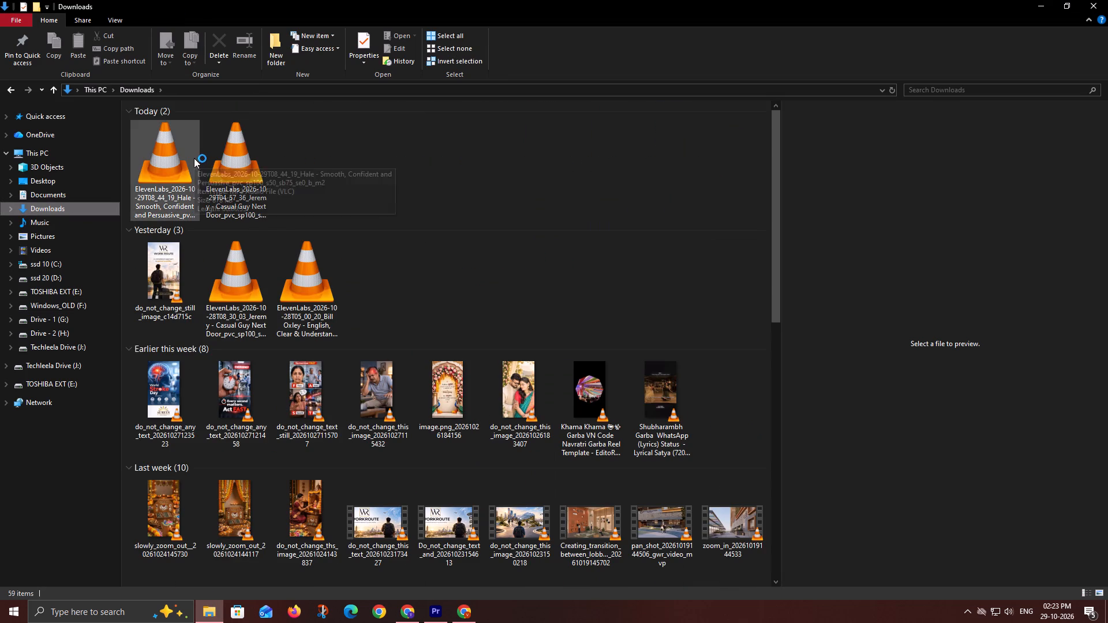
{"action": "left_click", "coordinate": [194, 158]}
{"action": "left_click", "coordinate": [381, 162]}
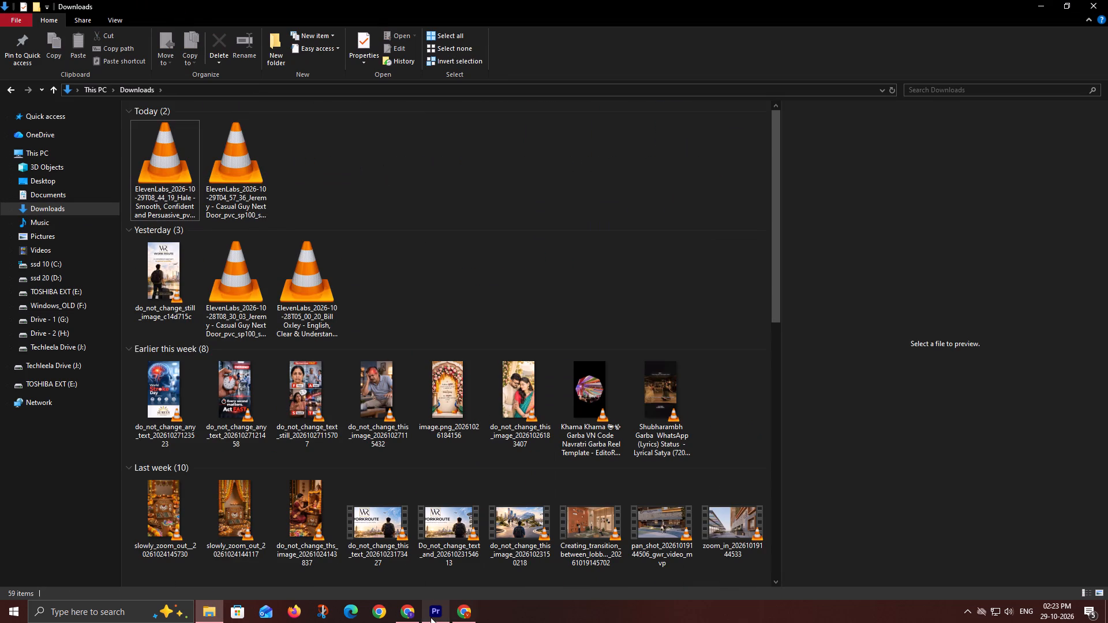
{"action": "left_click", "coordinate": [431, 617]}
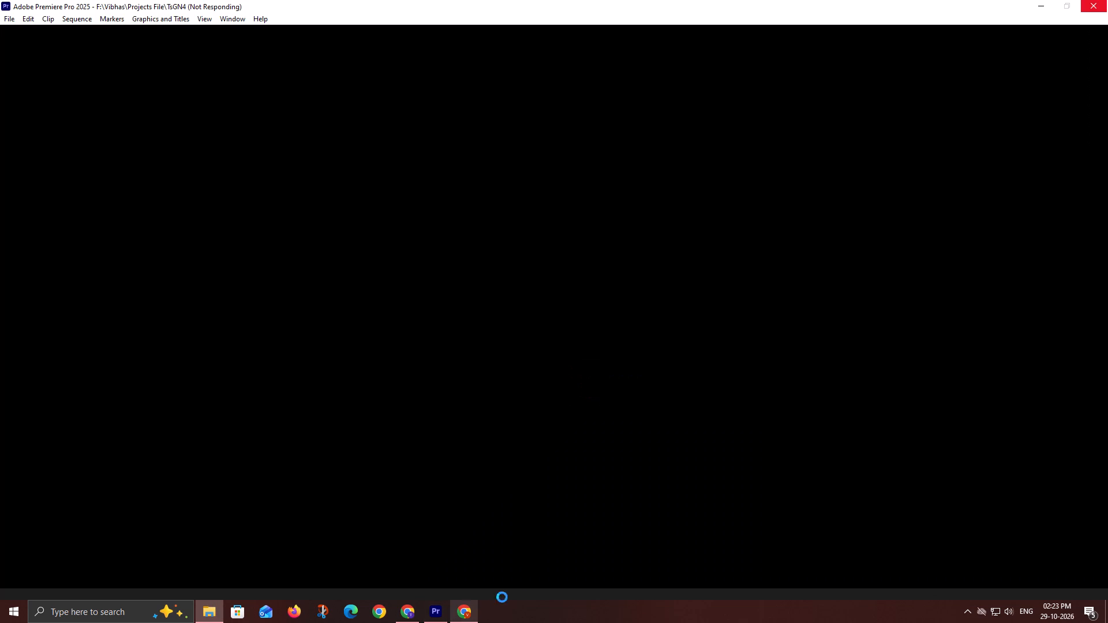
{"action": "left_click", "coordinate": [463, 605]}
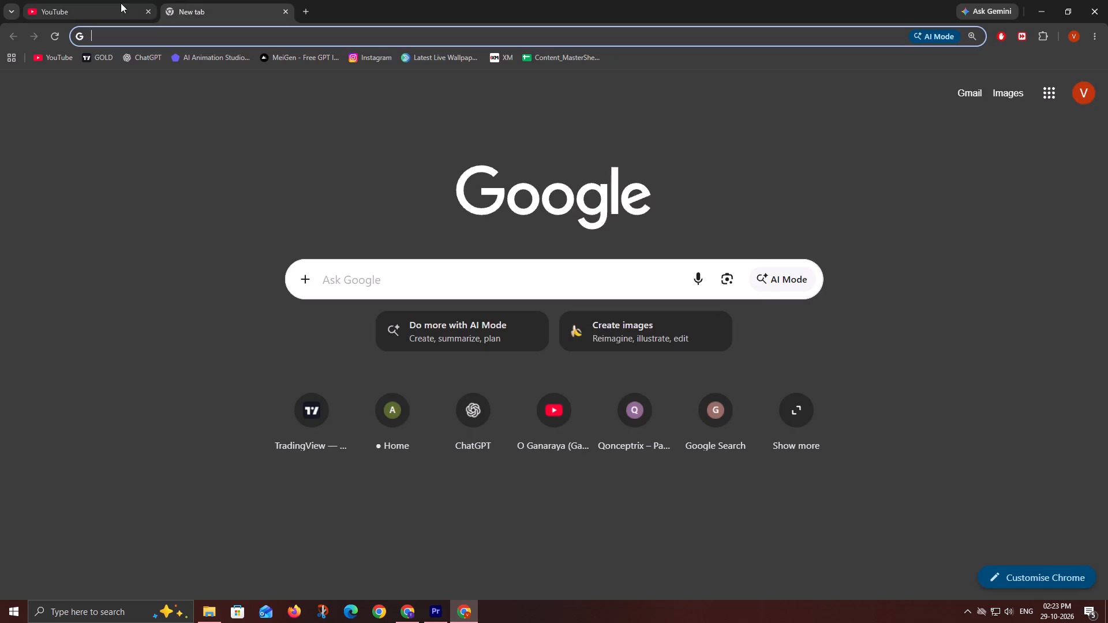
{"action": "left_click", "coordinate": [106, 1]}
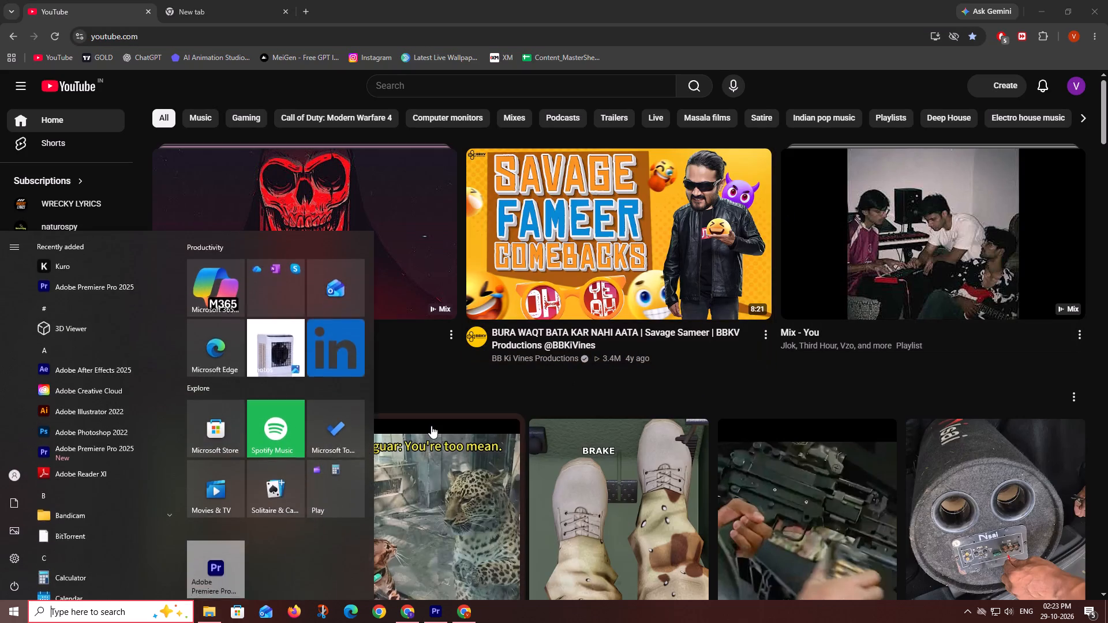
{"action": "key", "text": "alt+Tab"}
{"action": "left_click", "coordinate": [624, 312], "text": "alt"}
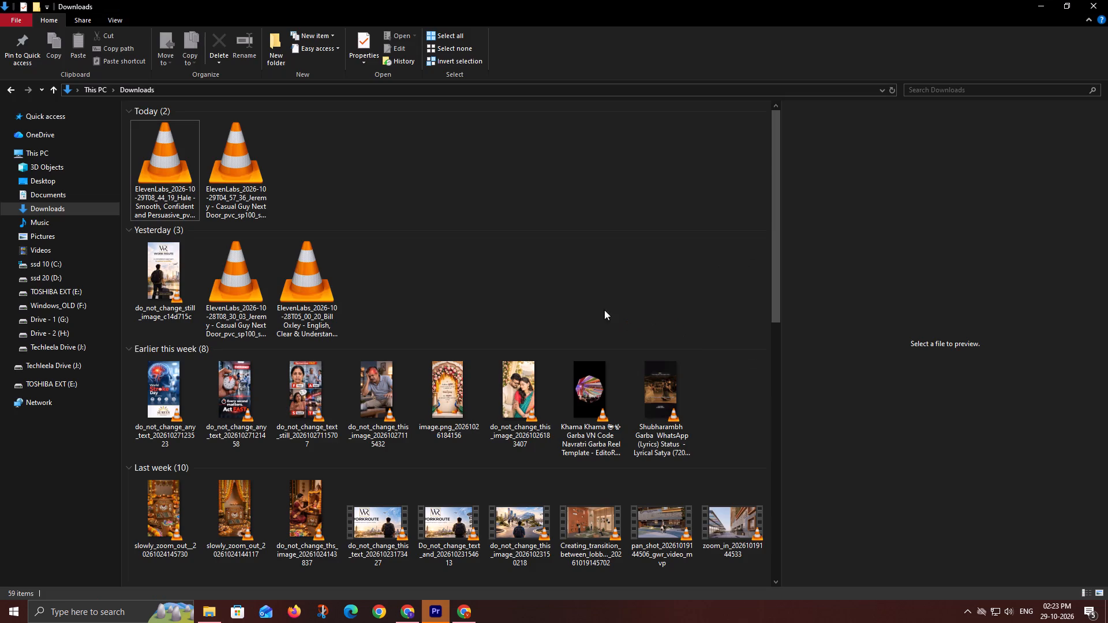
Look through the RAW PHOTOS in the SCHOOL OF SCHOLARS folder on Techleela Drive (J:), and permanently delete the SCHOOL OF SCHOLARS folder.
{"action": "left_click", "coordinate": [87, 161]}
{"action": "left_click", "coordinate": [88, 152]}
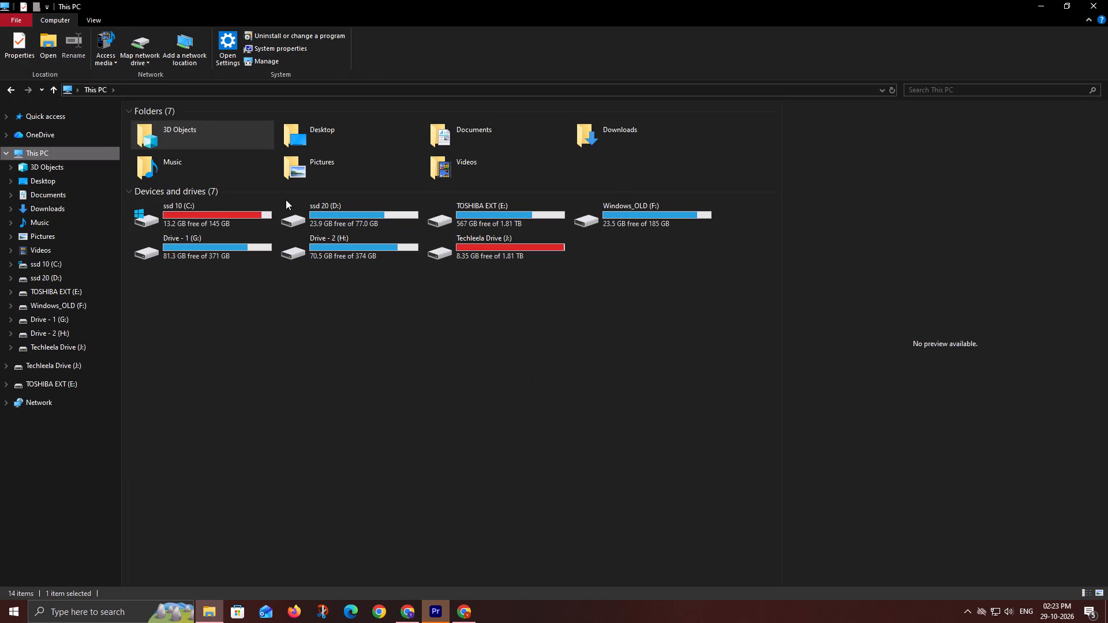
{"action": "double_click", "coordinate": [493, 253]}
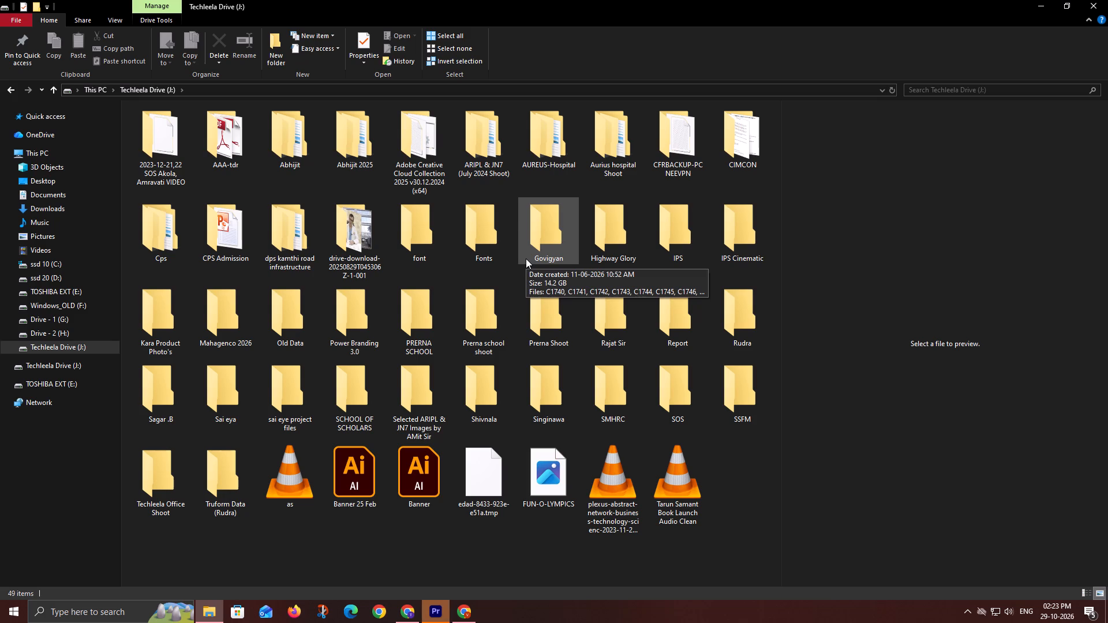
{"action": "left_click", "coordinate": [357, 386]}
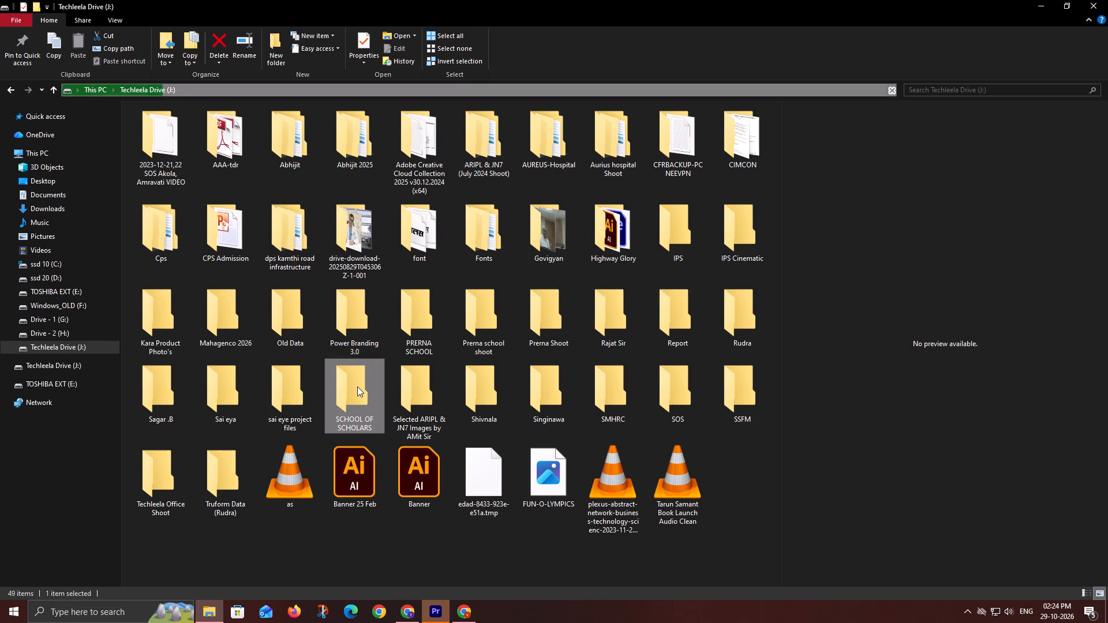
{"action": "double_click", "coordinate": [357, 386]}
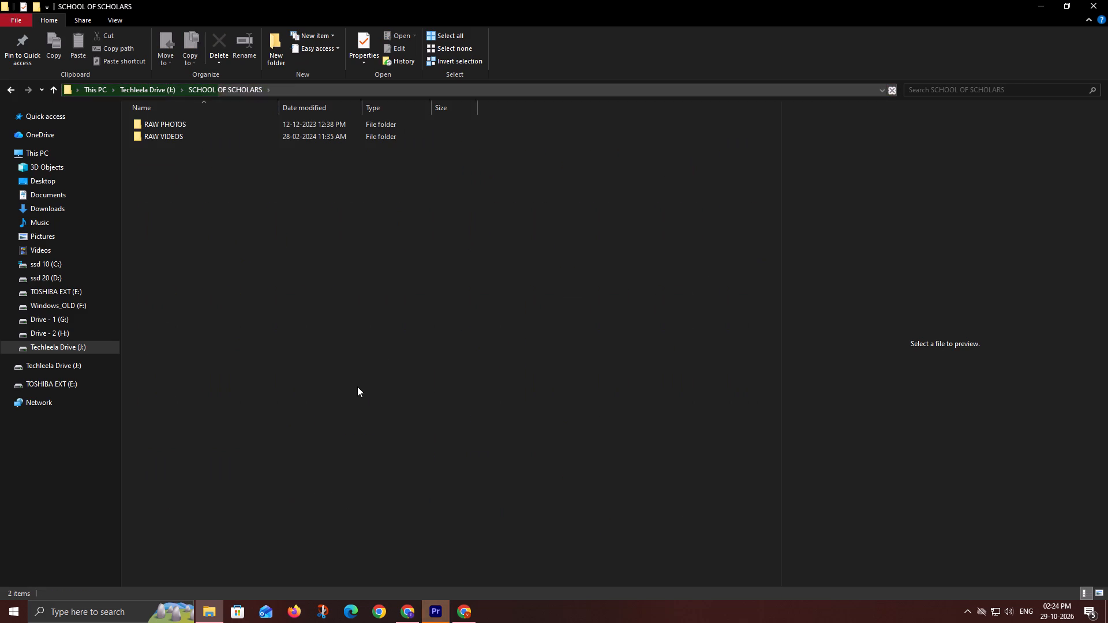
{"action": "double_click", "coordinate": [174, 130]}
{"action": "double_click", "coordinate": [174, 130]}
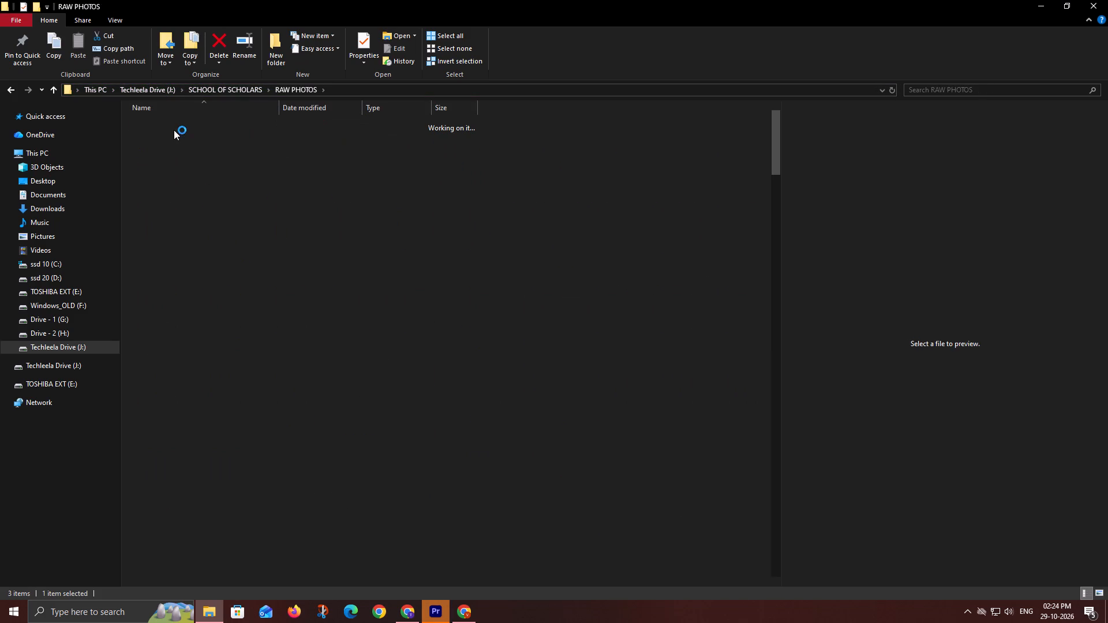
{"action": "left_click", "coordinate": [224, 218]}
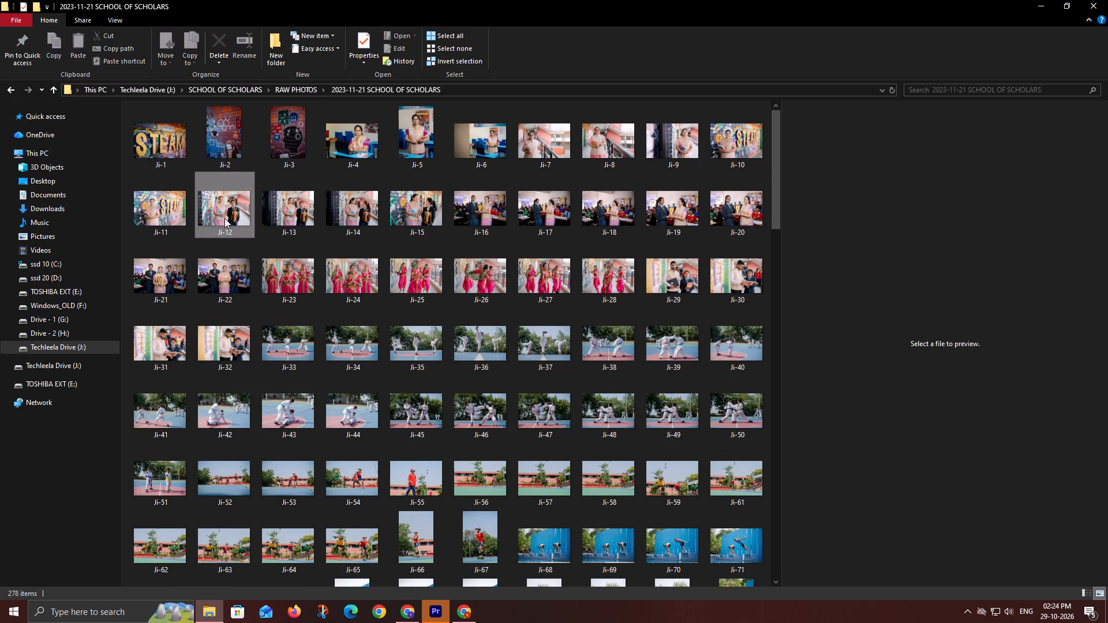
{"action": "key", "text": "BackSpace"}
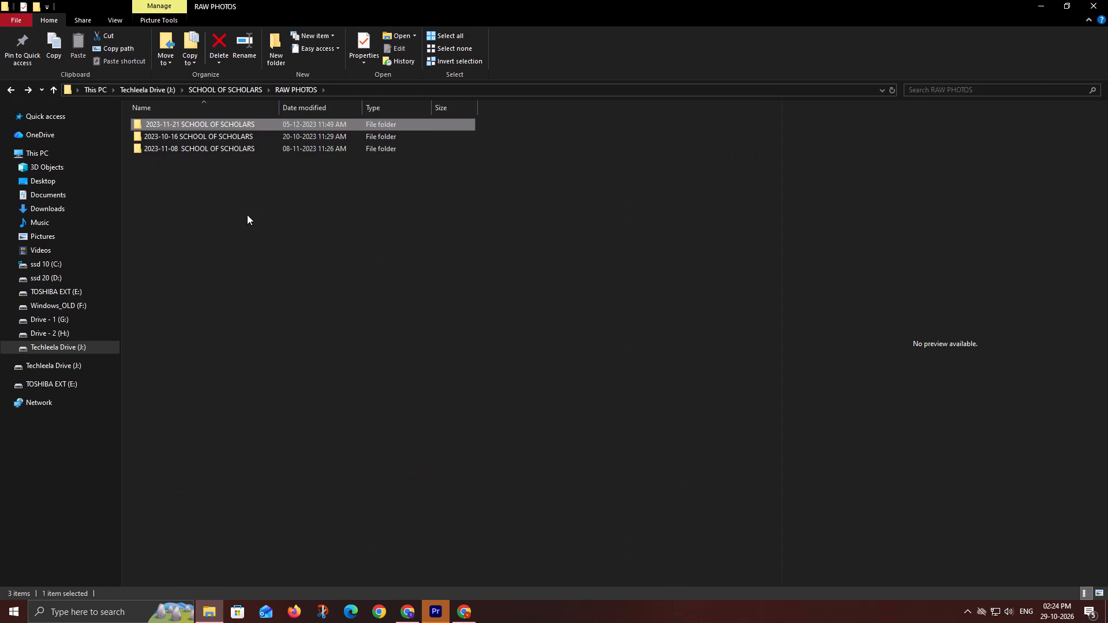
{"action": "key", "text": "BackSpace"}
{"action": "key", "text": "BackSpace"}
{"action": "key", "text": "shift+Delete"}
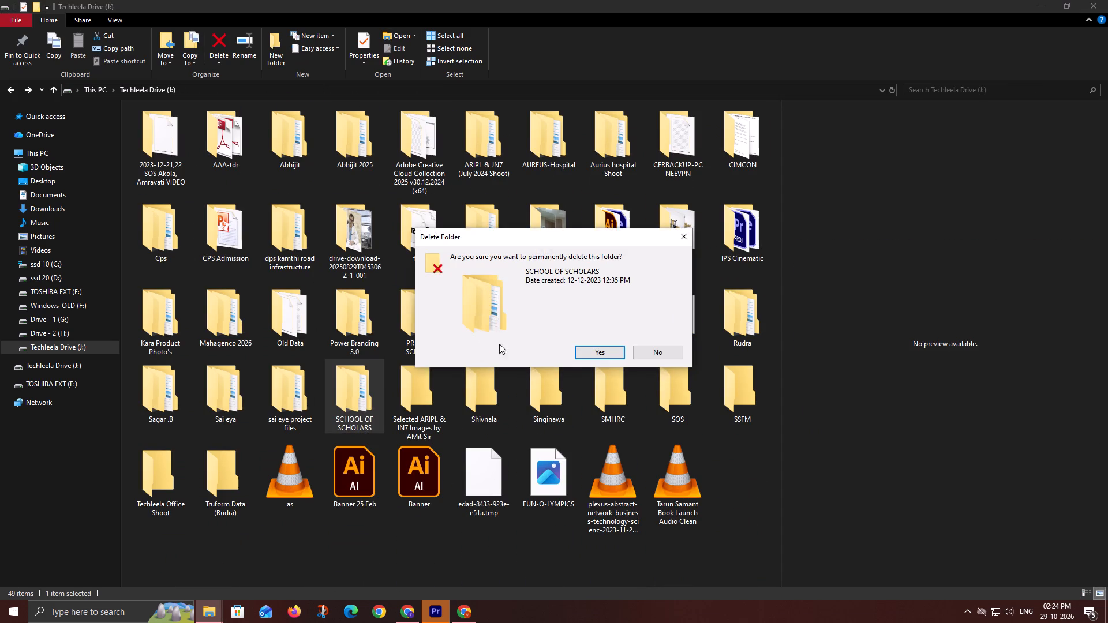
{"action": "key", "text": "Return"}
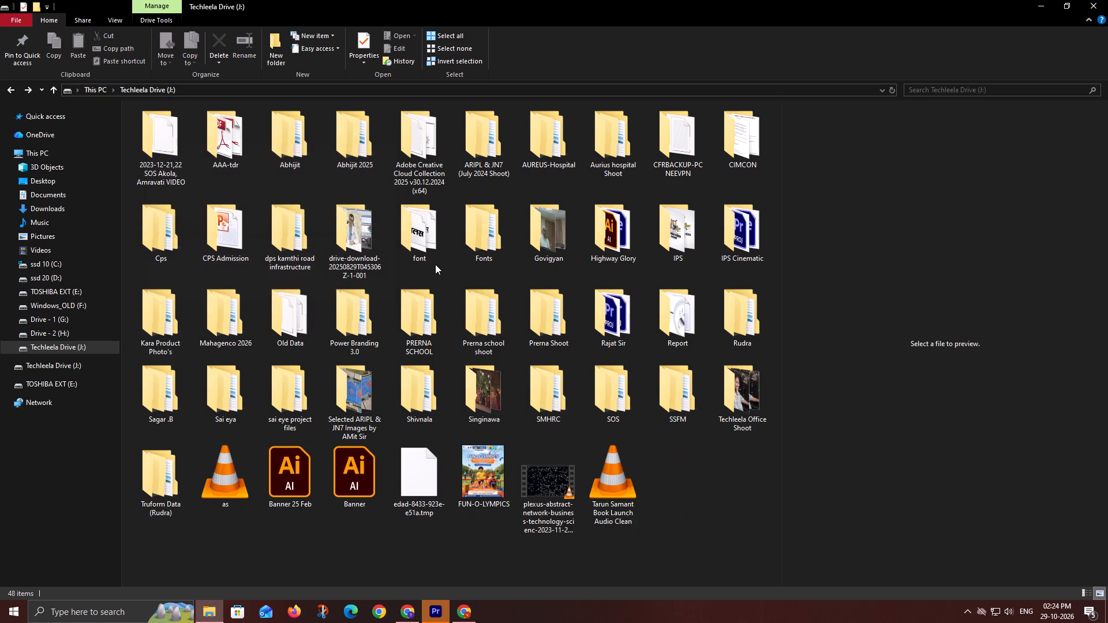
Permanently delete the Techleela Office Shoot folder from Techleela Drive (J:).
{"action": "left_click", "coordinate": [721, 401]}
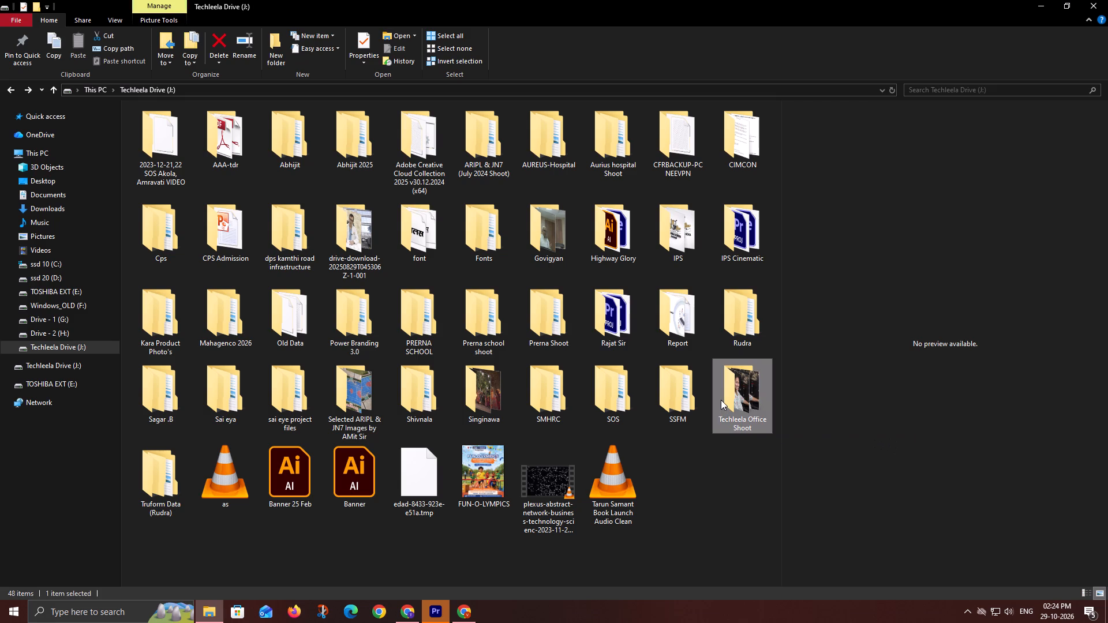
{"action": "key", "text": "shift+Delete"}
{"action": "key", "text": "Return"}
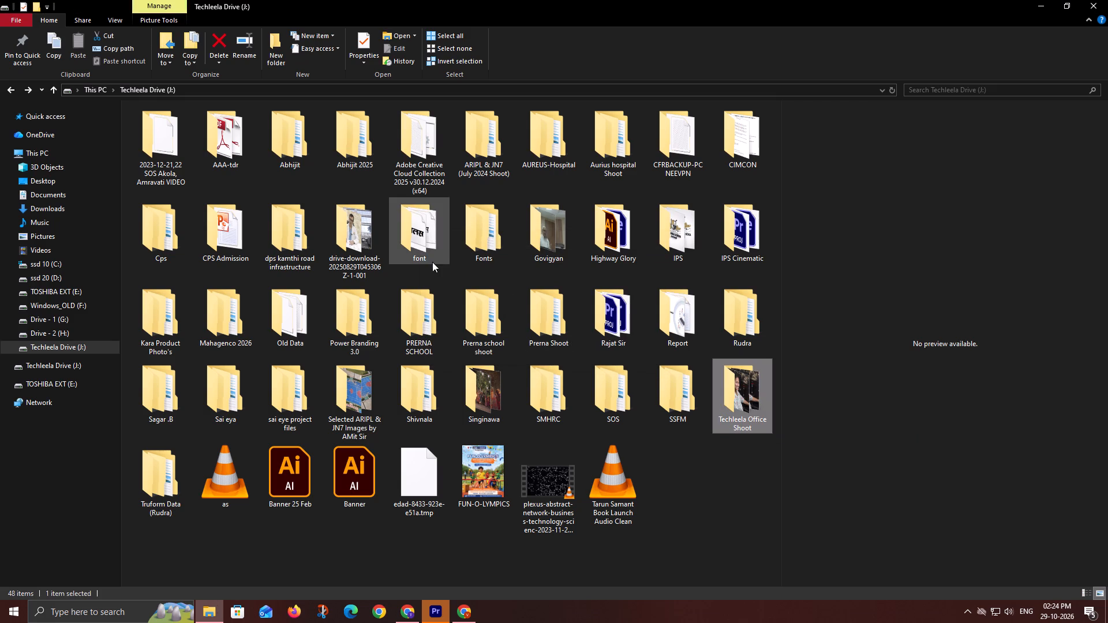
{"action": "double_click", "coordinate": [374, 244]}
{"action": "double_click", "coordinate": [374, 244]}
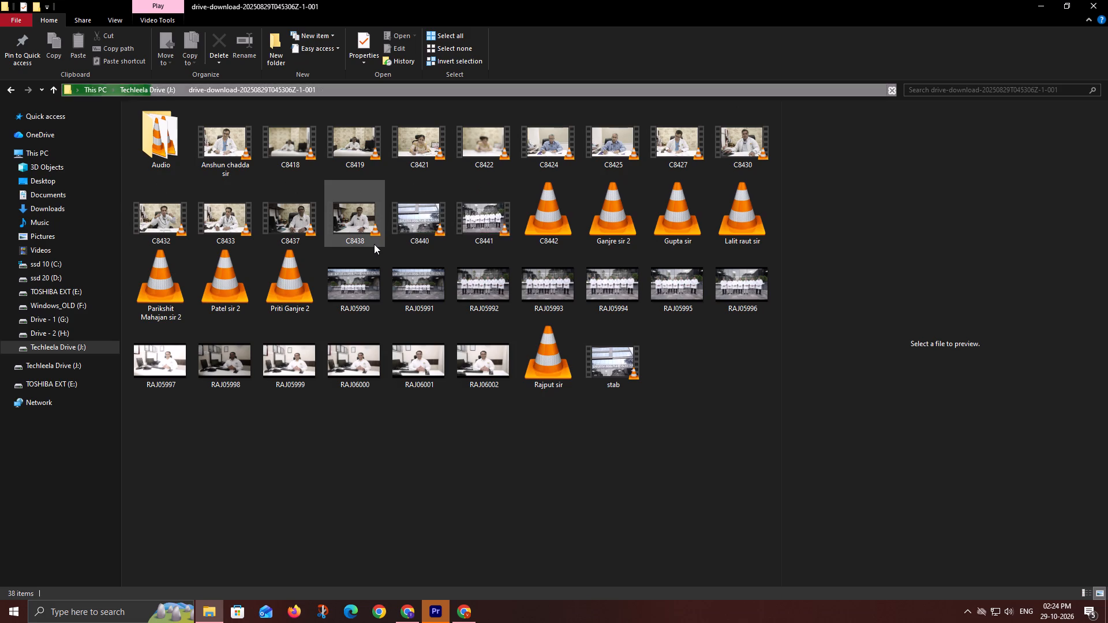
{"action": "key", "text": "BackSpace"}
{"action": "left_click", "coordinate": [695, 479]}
Permanently delete the PRERNA SCHOOL, Prerna school shoot and Prerna Shoot folders from Techleela Drive (J:).
{"action": "left_click", "coordinate": [563, 326]}
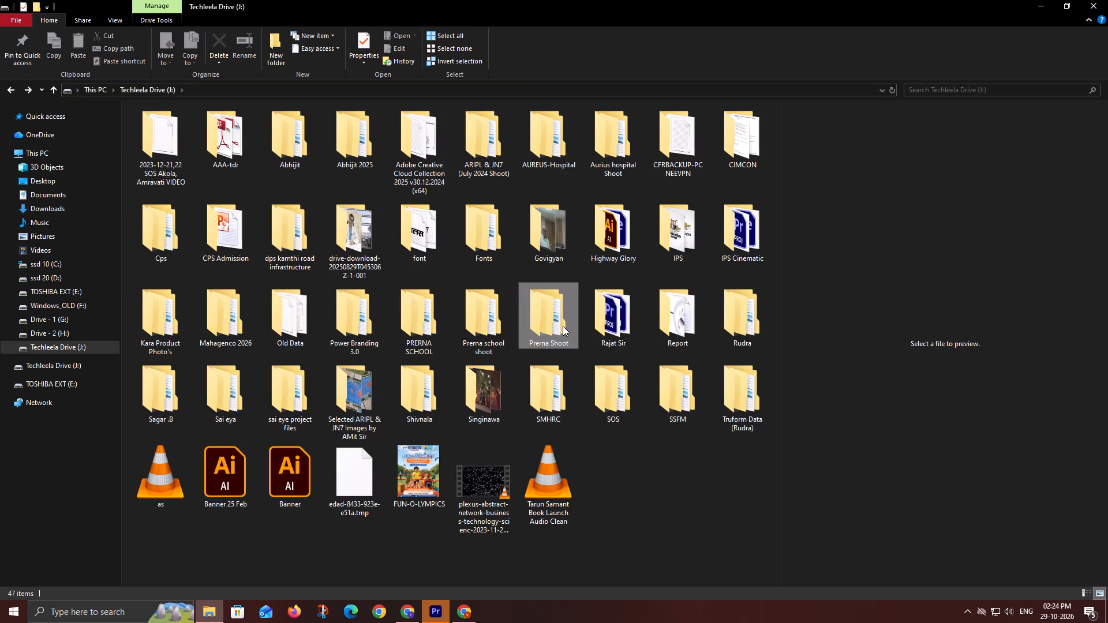
{"action": "left_click", "coordinate": [409, 305], "text": "shift"}
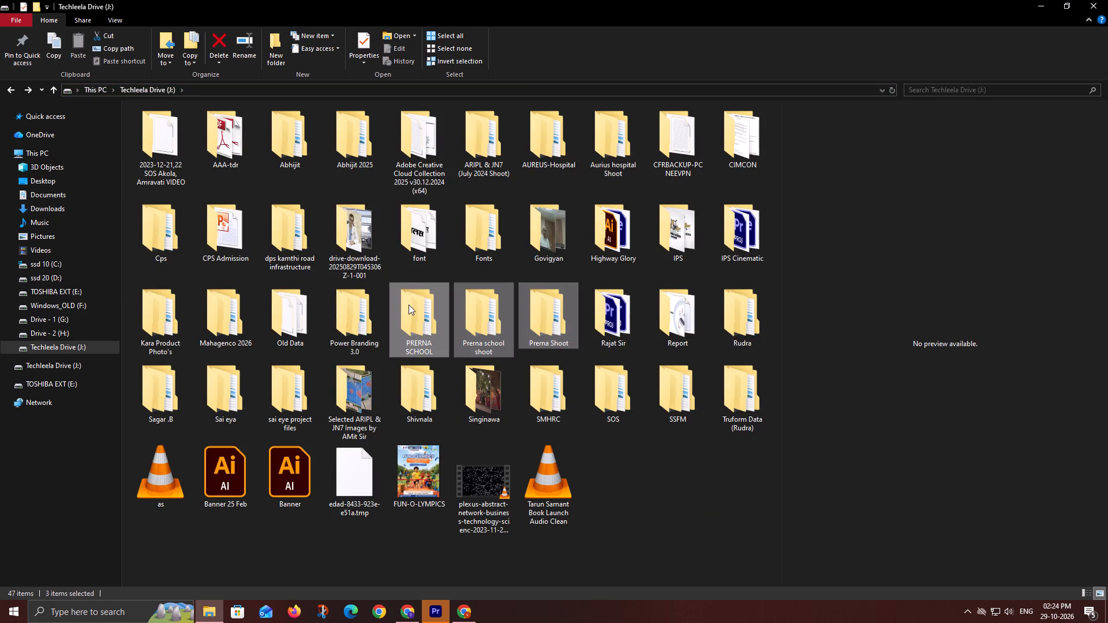
{"action": "key", "text": "shift+Delete"}
{"action": "key", "text": "Return"}
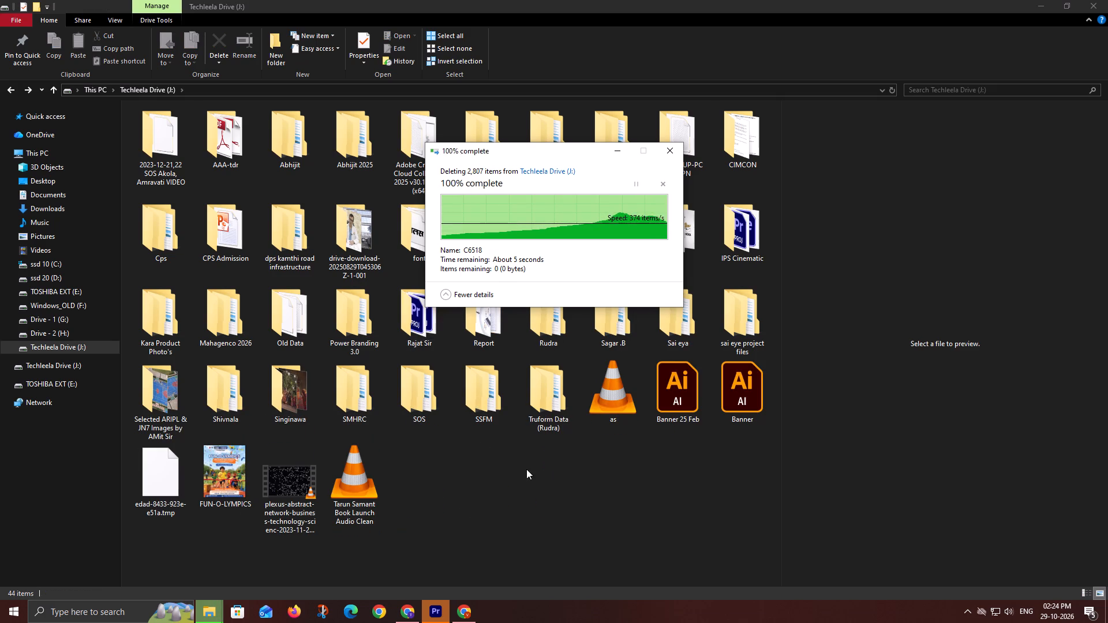
{"action": "left_click", "coordinate": [523, 452]}
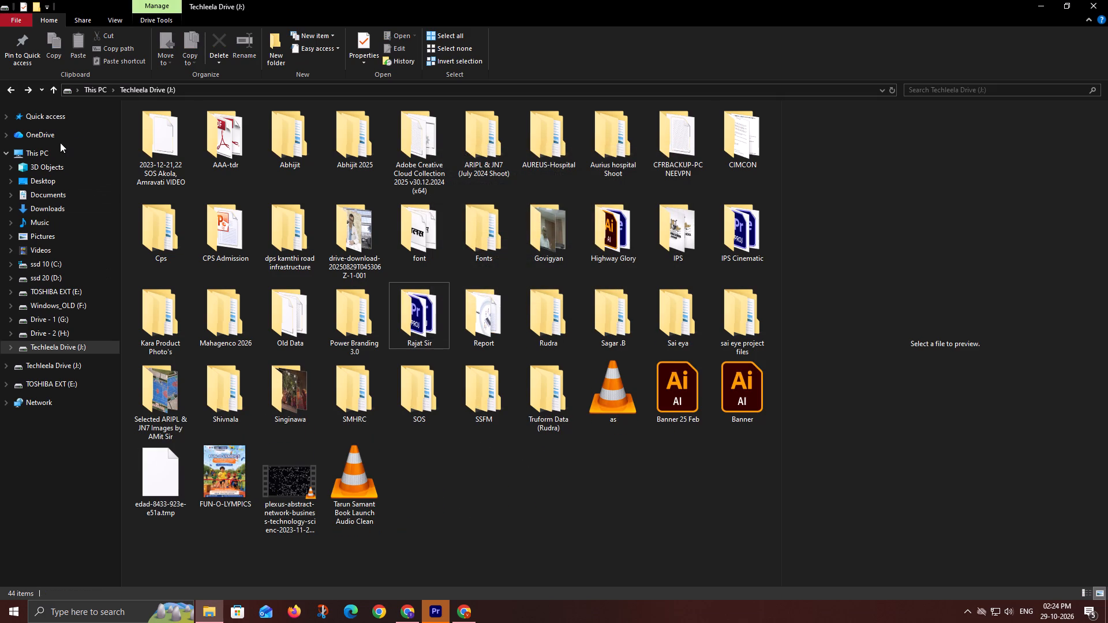
Check the drives' free space in This PC and open the Vibhas folder on Windows_OLD (F:).
{"action": "left_click", "coordinate": [60, 142]}
{"action": "left_click", "coordinate": [47, 147]}
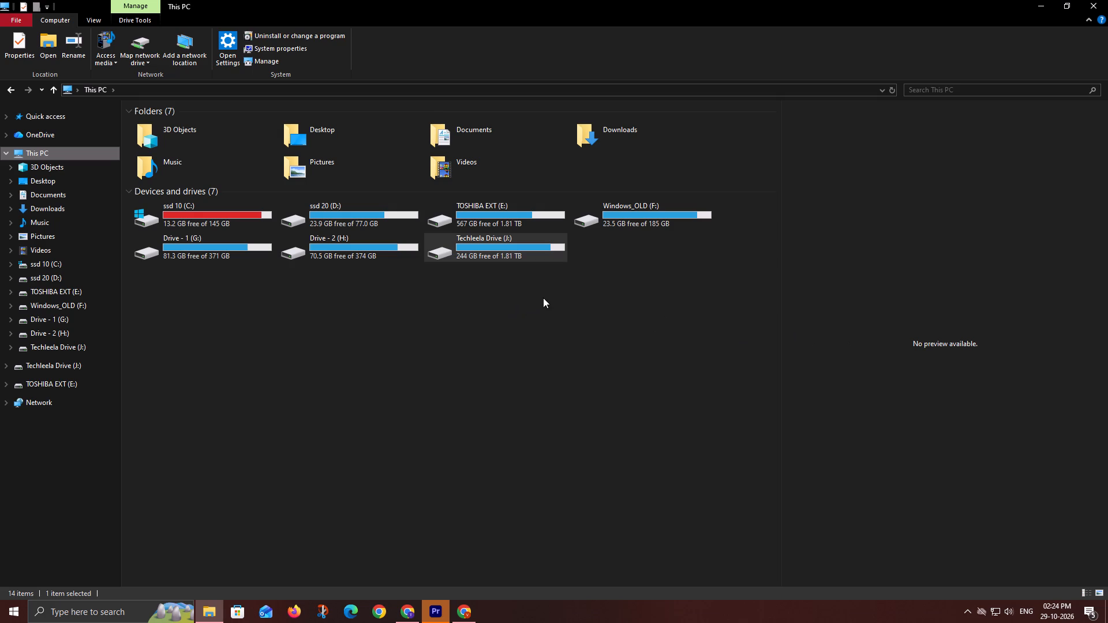
{"action": "double_click", "coordinate": [641, 224]}
{"action": "double_click", "coordinate": [316, 152]}
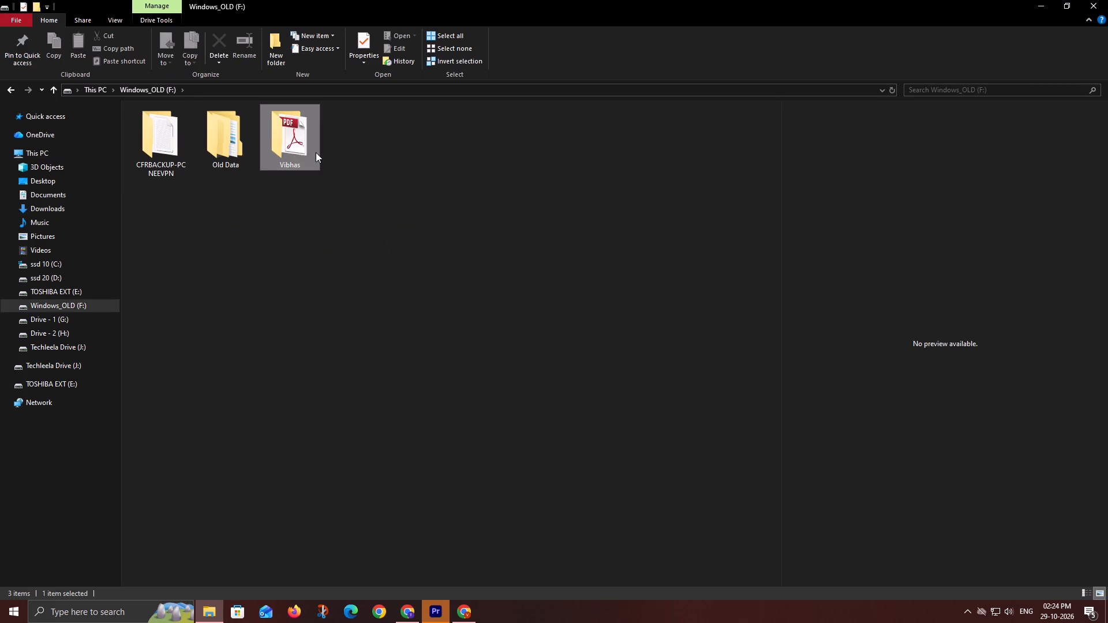
Switch to Premiere Pro and accept the default font substitution for the TsGN4 project.
{"action": "left_click", "coordinate": [448, 615]}
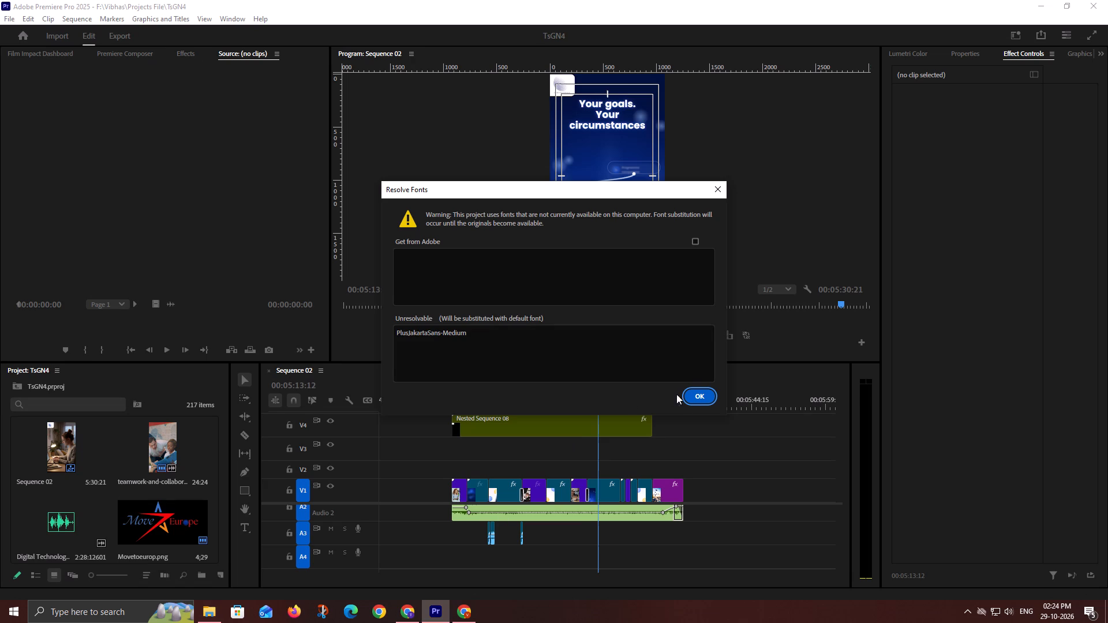
{"action": "left_click", "coordinate": [705, 386]}
{"action": "left_click", "coordinate": [703, 398]}
Open Sequence 03 from the project's media and move the playhead past its last clips, to 00:02:09:00.
{"action": "left_click", "coordinate": [114, 446]}
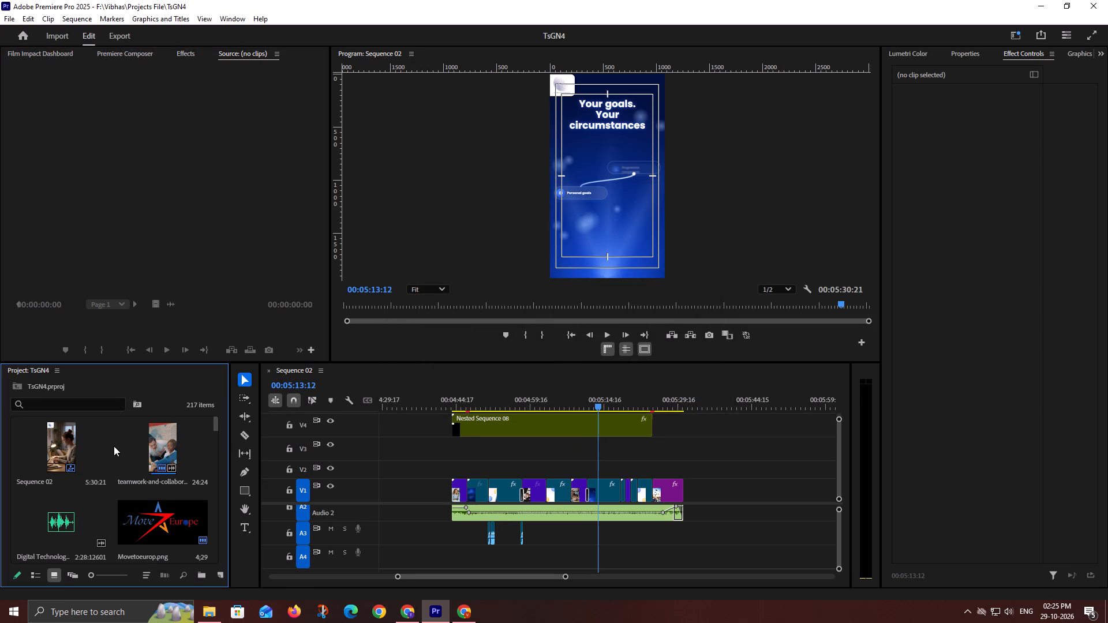
{"action": "key", "text": "grave"}
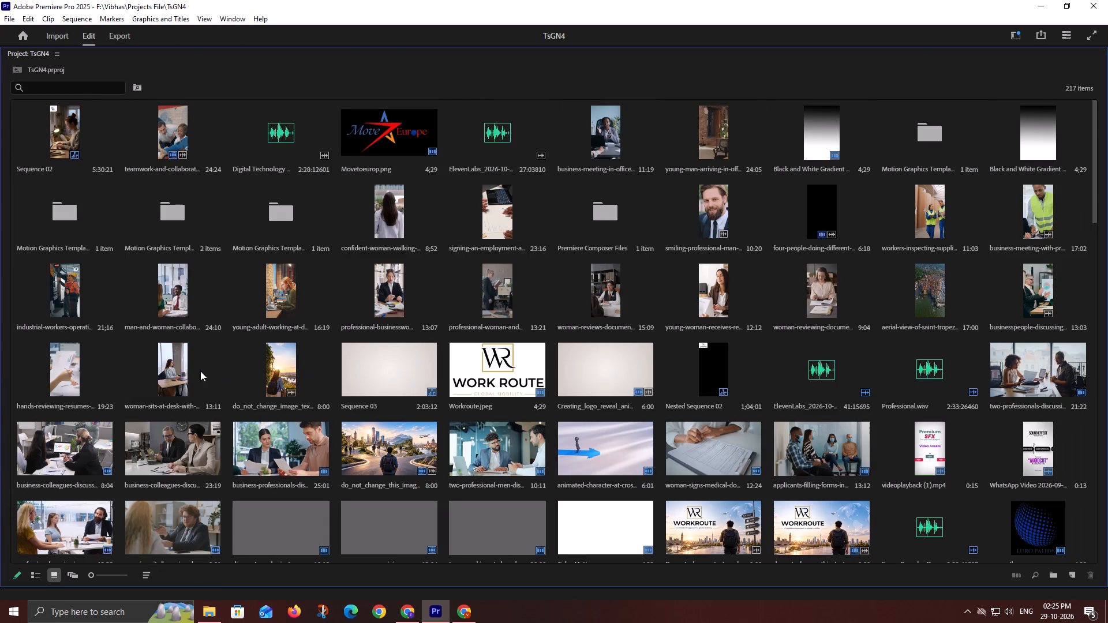
{"action": "scroll", "coordinate": [800, 238], "scroll_direction": "up", "scroll_amount": 2}
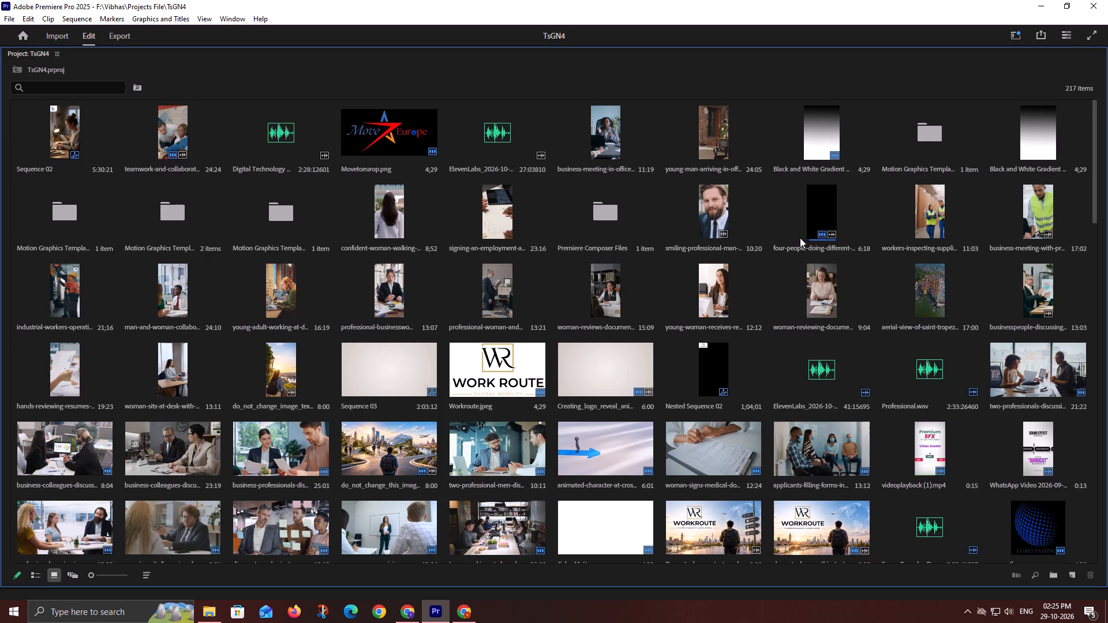
{"action": "scroll", "coordinate": [800, 238], "scroll_direction": "down", "scroll_amount": 1}
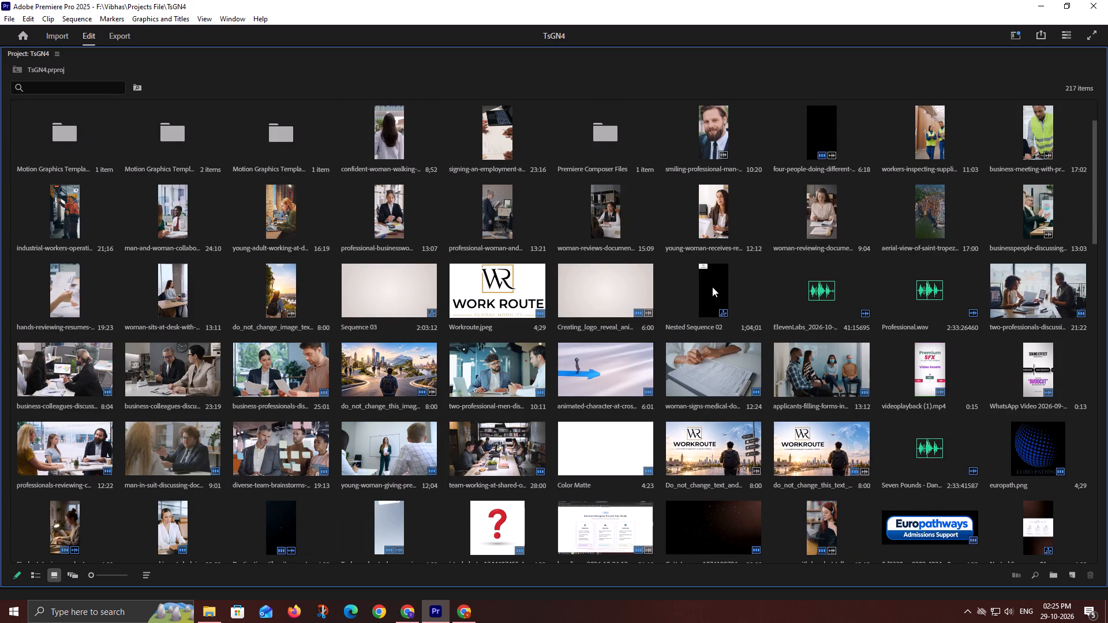
{"action": "double_click", "coordinate": [379, 283]}
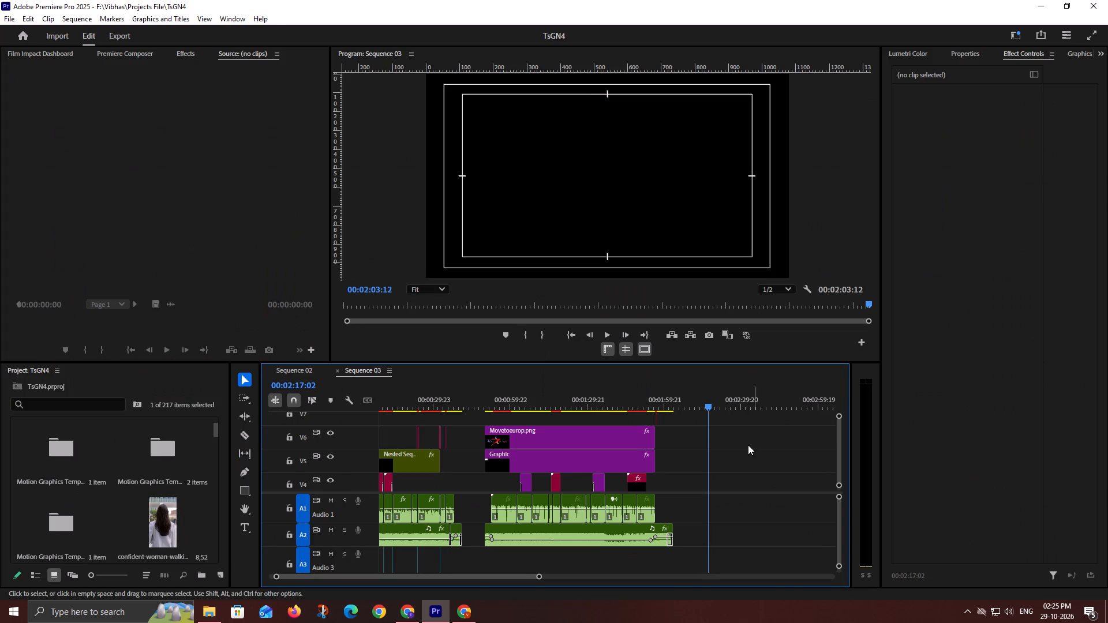
{"action": "left_click_drag", "start_coordinate": [616, 401], "coordinate": [619, 399]}
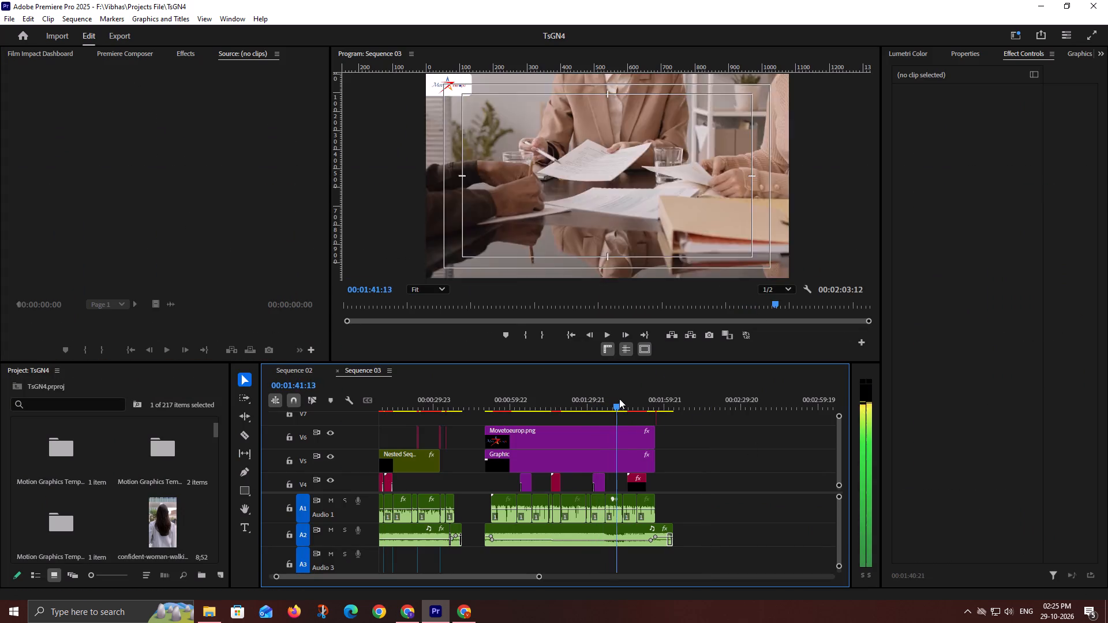
{"action": "left_click_drag", "start_coordinate": [619, 399], "coordinate": [689, 393]}
{"action": "scroll", "coordinate": [721, 472], "scroll_direction": "down", "scroll_amount": 7}
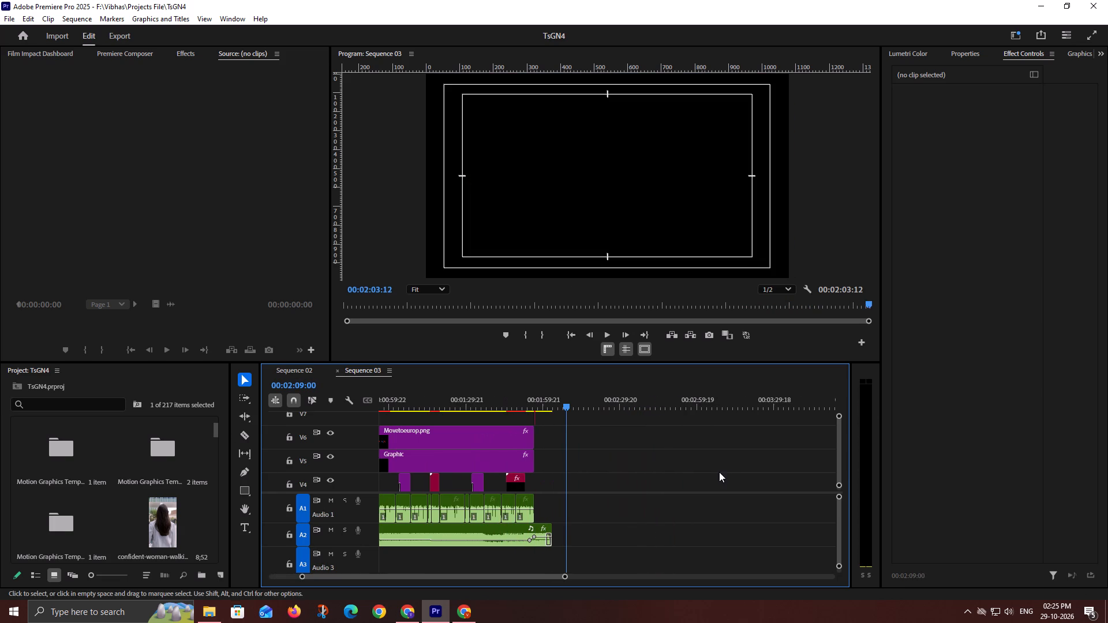
Bring today's ElevenLabs "Hale - Smooth, Confident and Persuasive" voiceover from Downloads onto Audio 1, starting at about 00:02:27, clear of the existing clips.
{"action": "left_click", "coordinate": [211, 621]}
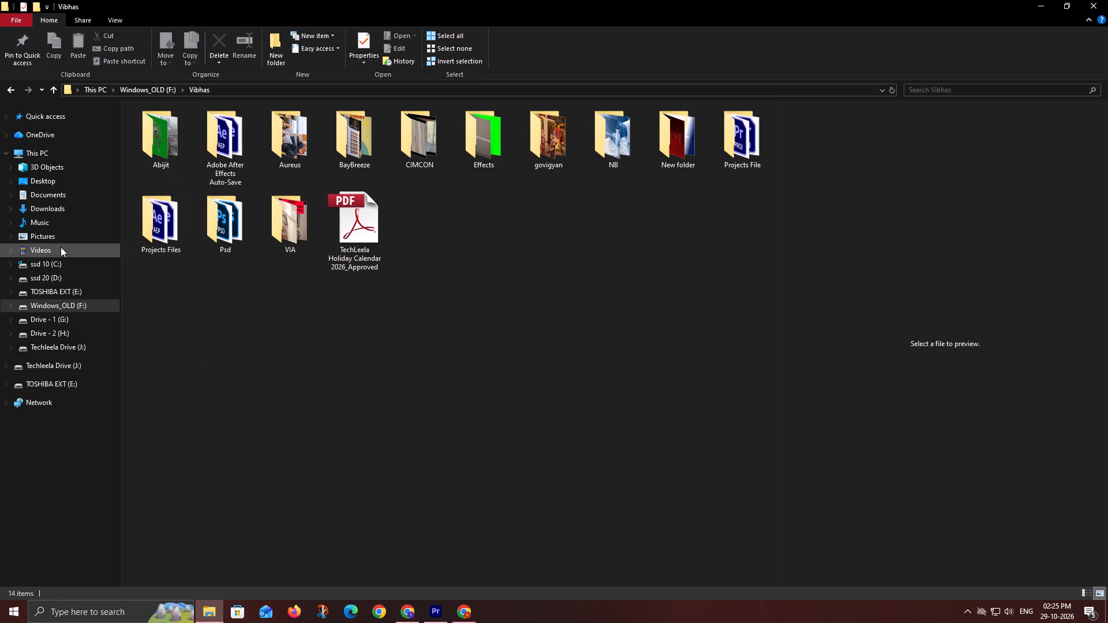
{"action": "left_click", "coordinate": [61, 215]}
{"action": "left_click_drag", "start_coordinate": [171, 151], "coordinate": [619, 371]}
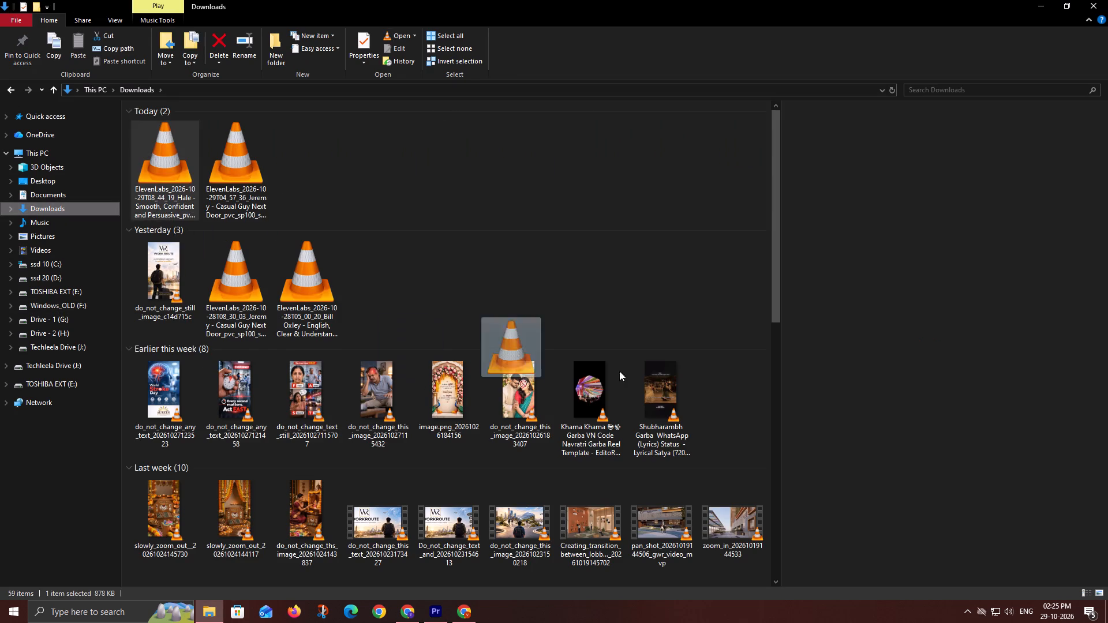
{"action": "left_click_drag", "start_coordinate": [619, 371], "coordinate": [596, 500]}
{"action": "key", "text": "alt+Tab"}
{"action": "scroll", "coordinate": [631, 486], "scroll_direction": "up", "scroll_amount": 5, "text": "alt"}
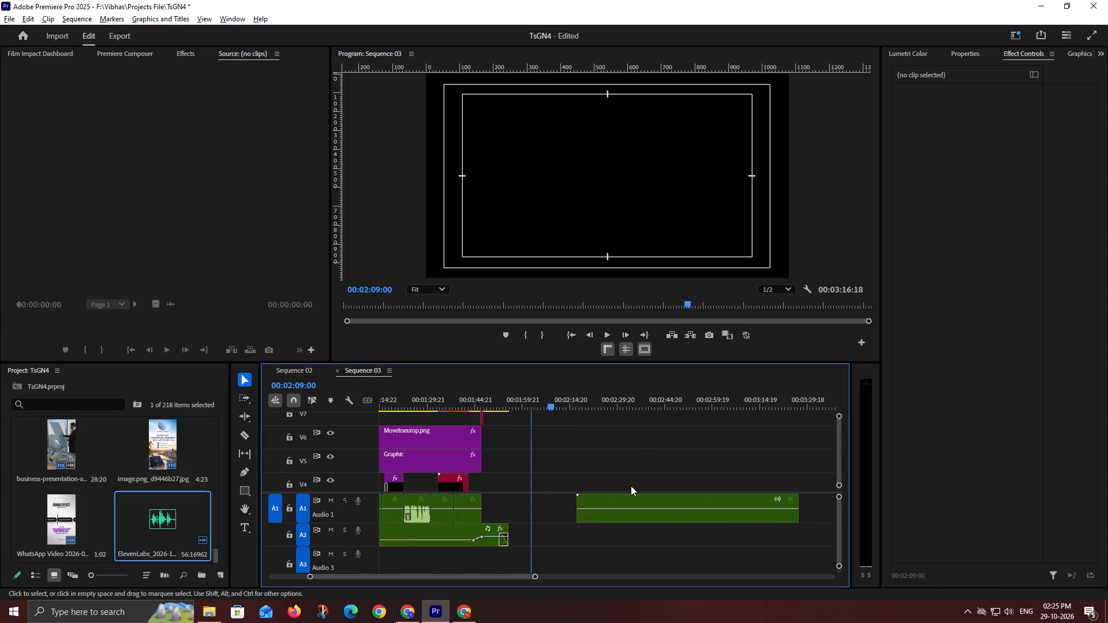
{"action": "scroll", "coordinate": [631, 486], "scroll_direction": "down", "scroll_amount": 5}
{"action": "left_click_drag", "start_coordinate": [522, 513], "coordinate": [555, 513]}
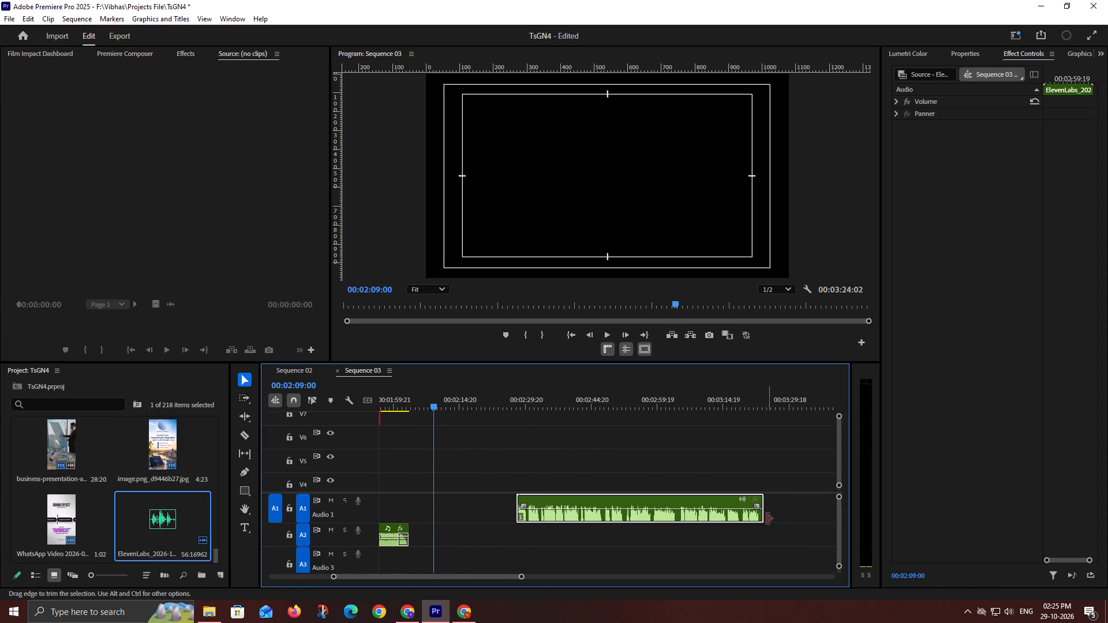
{"action": "left_click", "coordinate": [767, 519]}
{"action": "left_click", "coordinate": [786, 504]}
{"action": "left_click", "coordinate": [533, 395]}
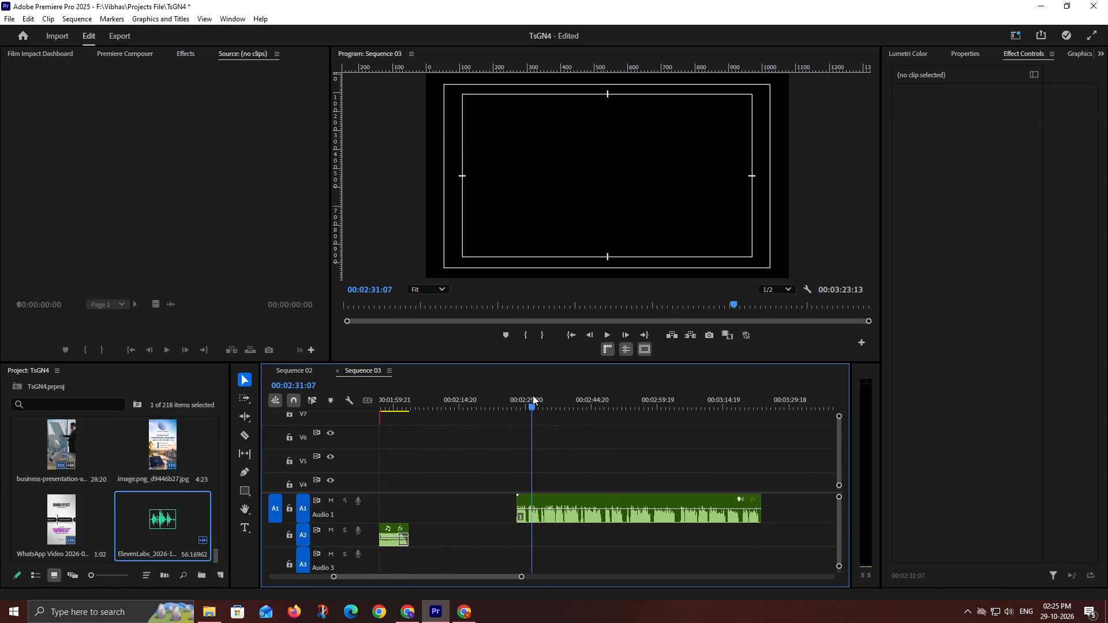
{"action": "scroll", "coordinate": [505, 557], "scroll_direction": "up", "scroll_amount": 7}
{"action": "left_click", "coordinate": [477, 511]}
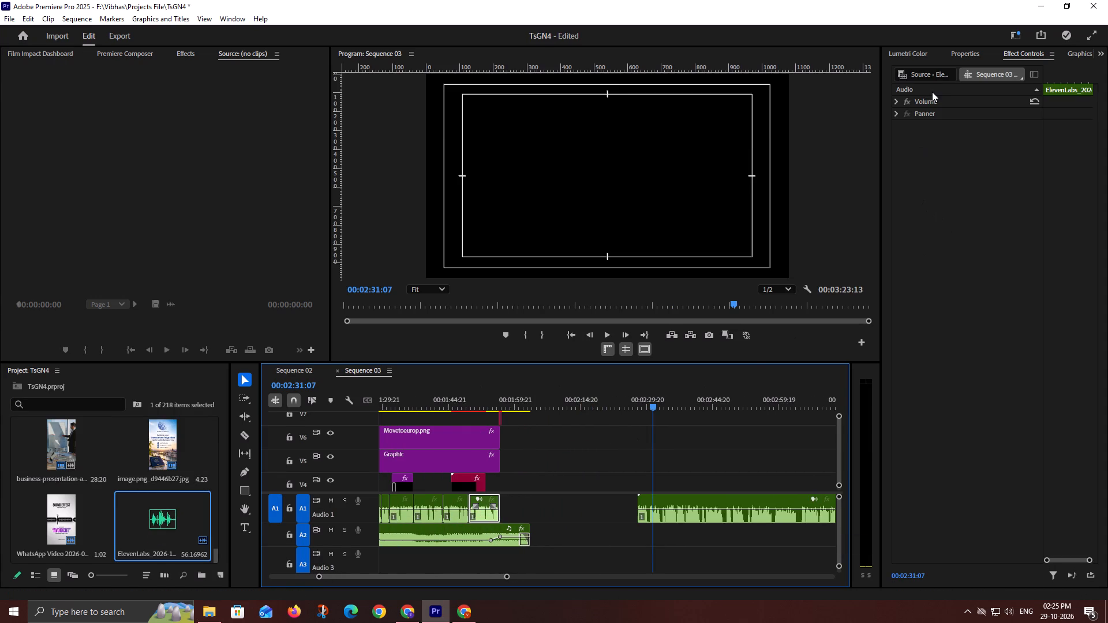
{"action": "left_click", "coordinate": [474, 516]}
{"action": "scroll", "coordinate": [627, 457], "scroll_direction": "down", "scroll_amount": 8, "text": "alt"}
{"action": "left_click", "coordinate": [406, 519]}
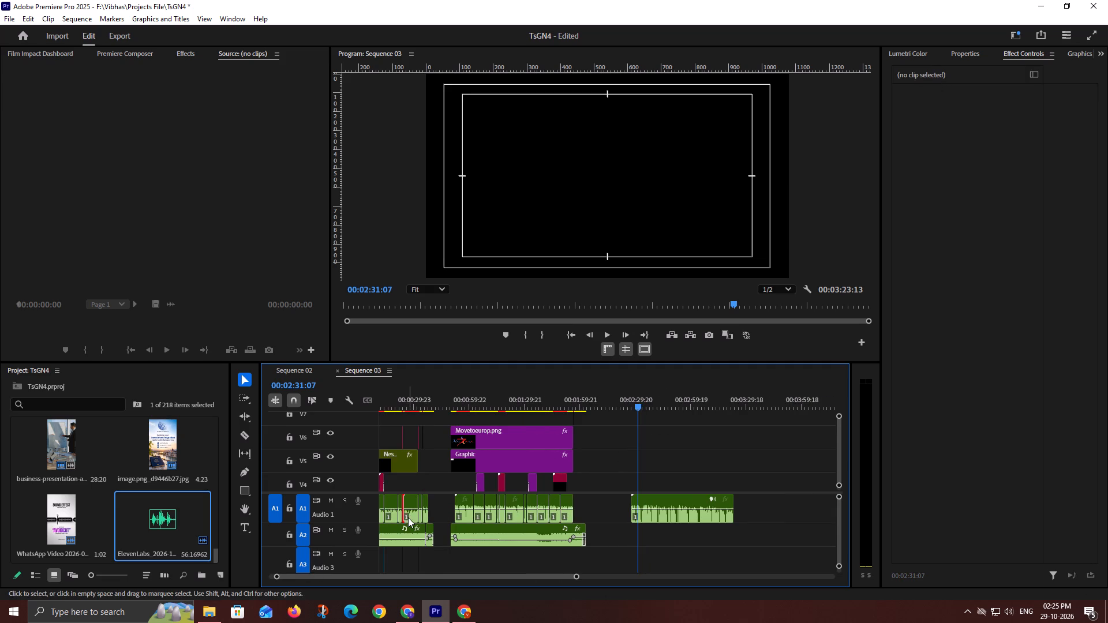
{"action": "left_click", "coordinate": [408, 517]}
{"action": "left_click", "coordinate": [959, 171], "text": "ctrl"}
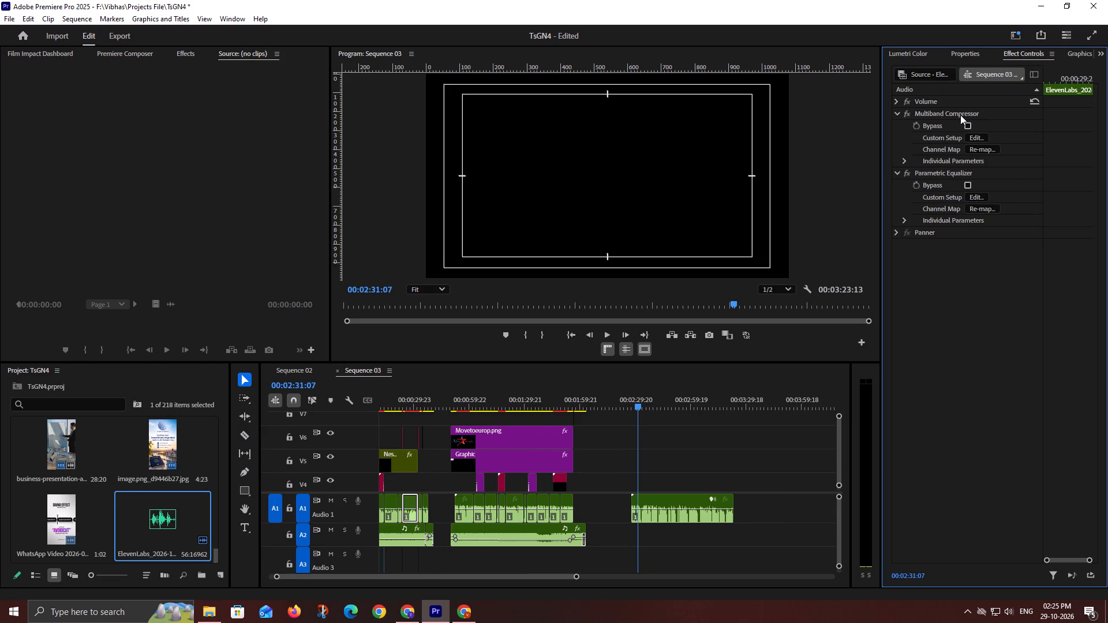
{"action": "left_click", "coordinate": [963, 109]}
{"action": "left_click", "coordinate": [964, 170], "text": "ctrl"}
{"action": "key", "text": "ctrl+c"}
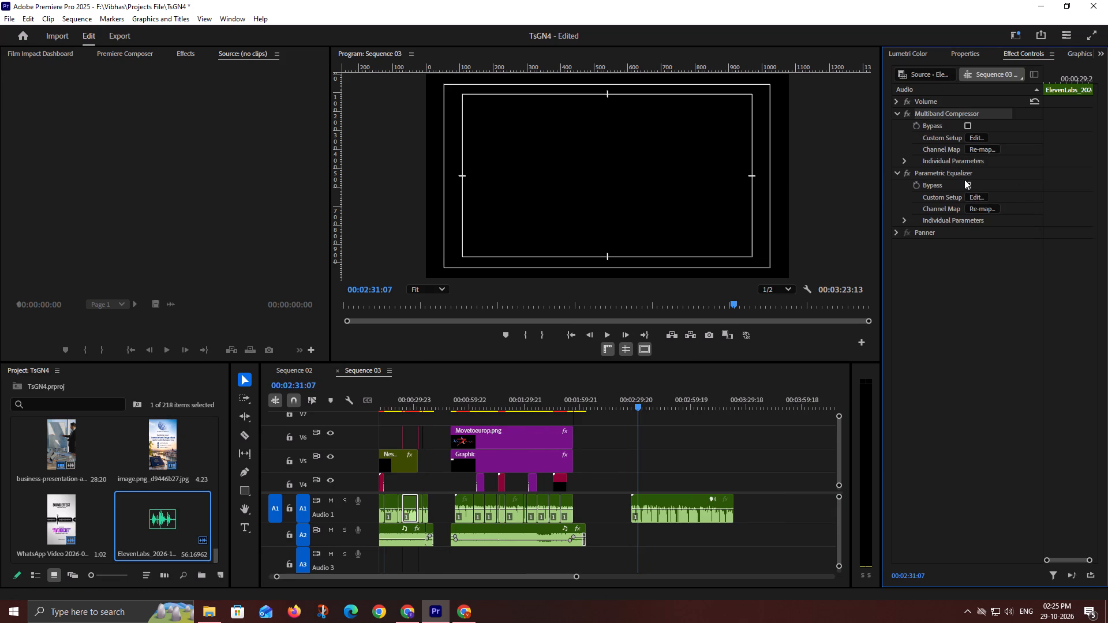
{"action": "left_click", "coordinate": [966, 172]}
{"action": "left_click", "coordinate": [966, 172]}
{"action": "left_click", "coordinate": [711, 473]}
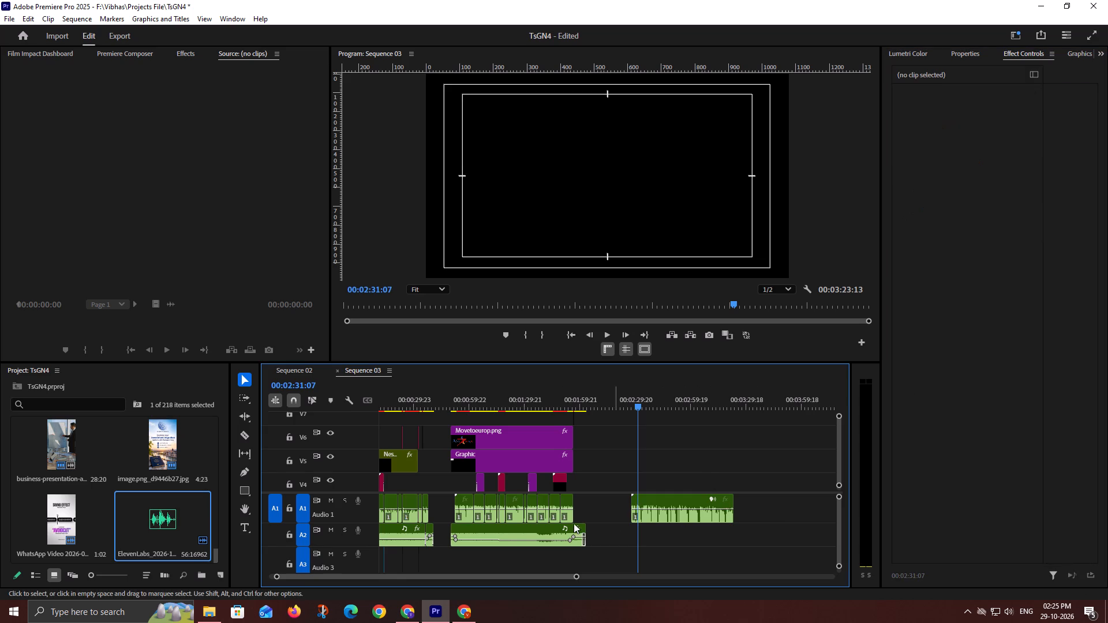
Copy the Multiband Compressor and Parametric Equalizer effects from an earlier Audio 1 voice clip and paste them onto the new voiceover.
{"action": "left_click", "coordinate": [417, 519]}
{"action": "left_click", "coordinate": [412, 517]}
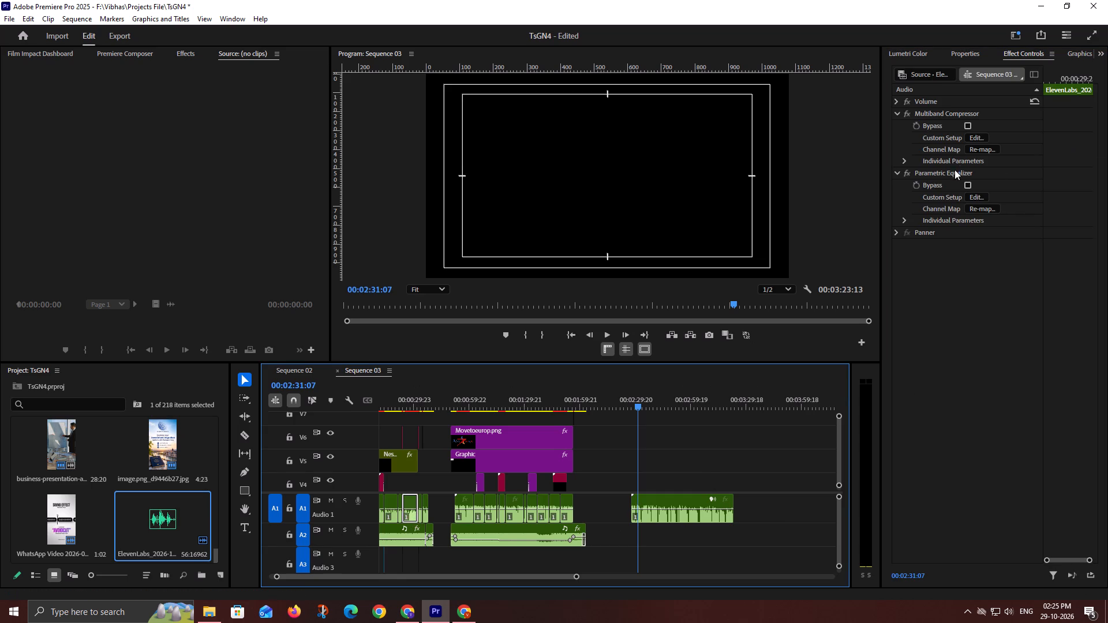
{"action": "left_click", "coordinate": [954, 169]}
{"action": "left_click", "coordinate": [964, 111], "text": "ctrl"}
{"action": "key", "text": "ctrl+c"}
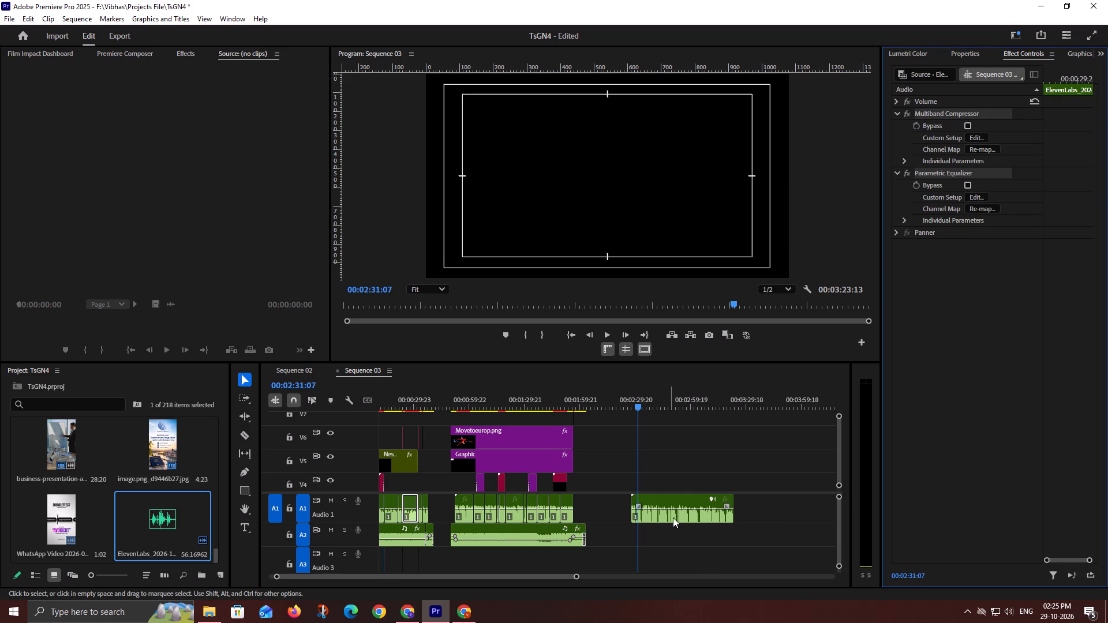
{"action": "left_click", "coordinate": [676, 516]}
{"action": "key", "text": "ctrl+v"}
Play the new voiceover from its beginning to listen to it and examine the pauses in its waveform.
{"action": "scroll", "coordinate": [702, 487], "scroll_direction": "up", "scroll_amount": 7, "text": "alt"}
{"action": "left_click", "coordinate": [609, 459]}
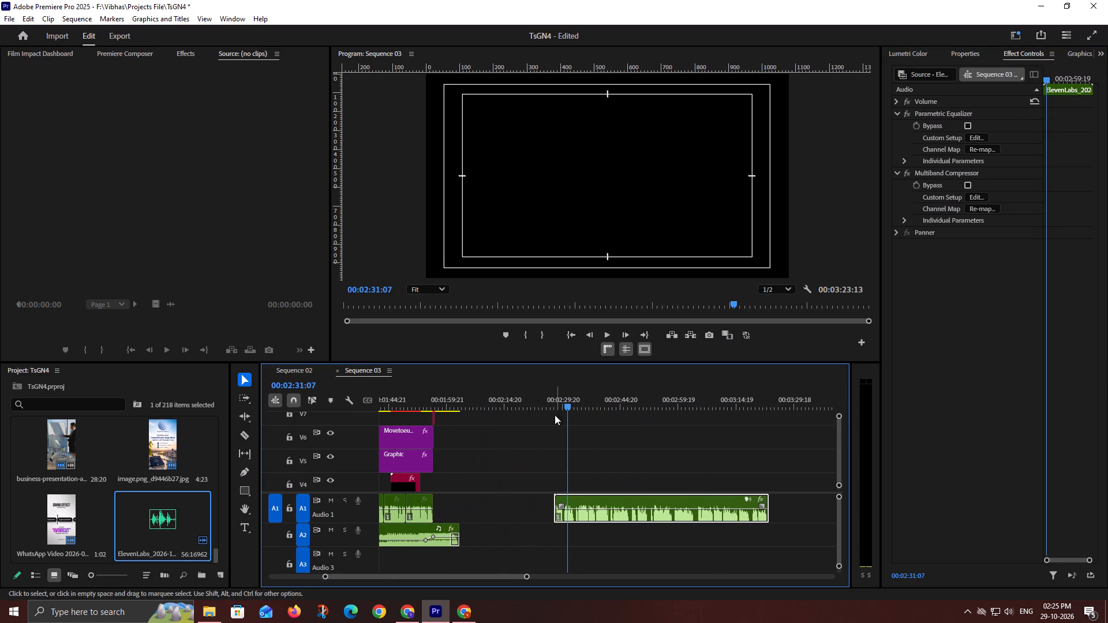
{"action": "left_click", "coordinate": [557, 396]}
{"action": "key", "text": "space"}
{"action": "scroll", "coordinate": [581, 468], "scroll_direction": "up", "scroll_amount": 7, "text": "alt"}
{"action": "left_click", "coordinate": [564, 460]}
{"action": "left_click", "coordinate": [540, 476]}
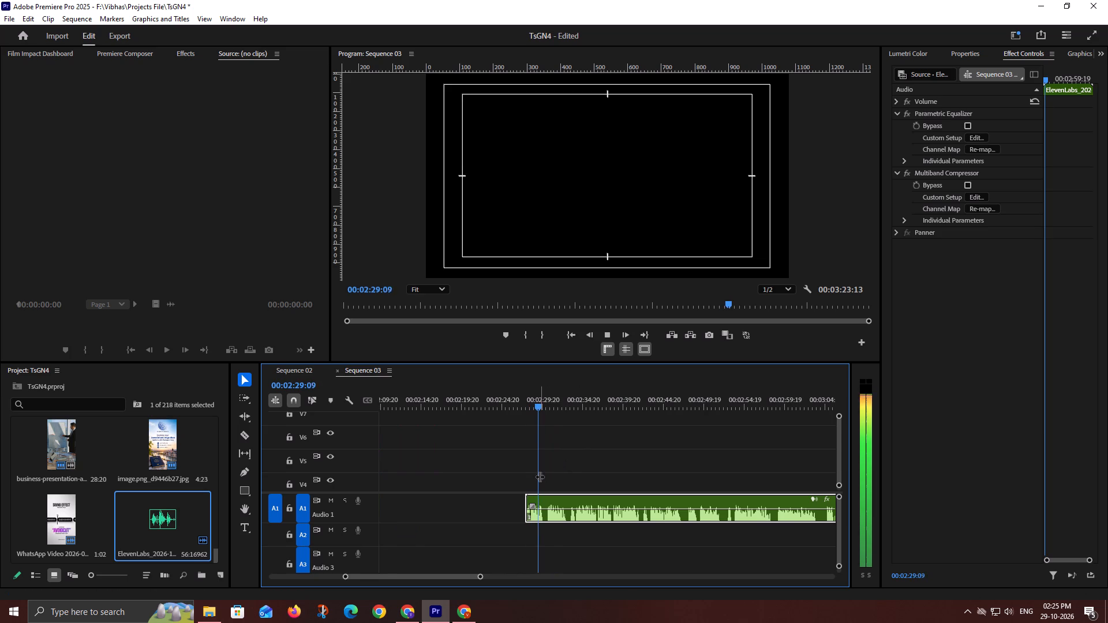
{"action": "left_click", "coordinate": [592, 483]}
{"action": "left_click", "coordinate": [587, 486]}
{"action": "scroll", "coordinate": [558, 486], "scroll_direction": "up", "scroll_amount": 13, "text": "alt"}
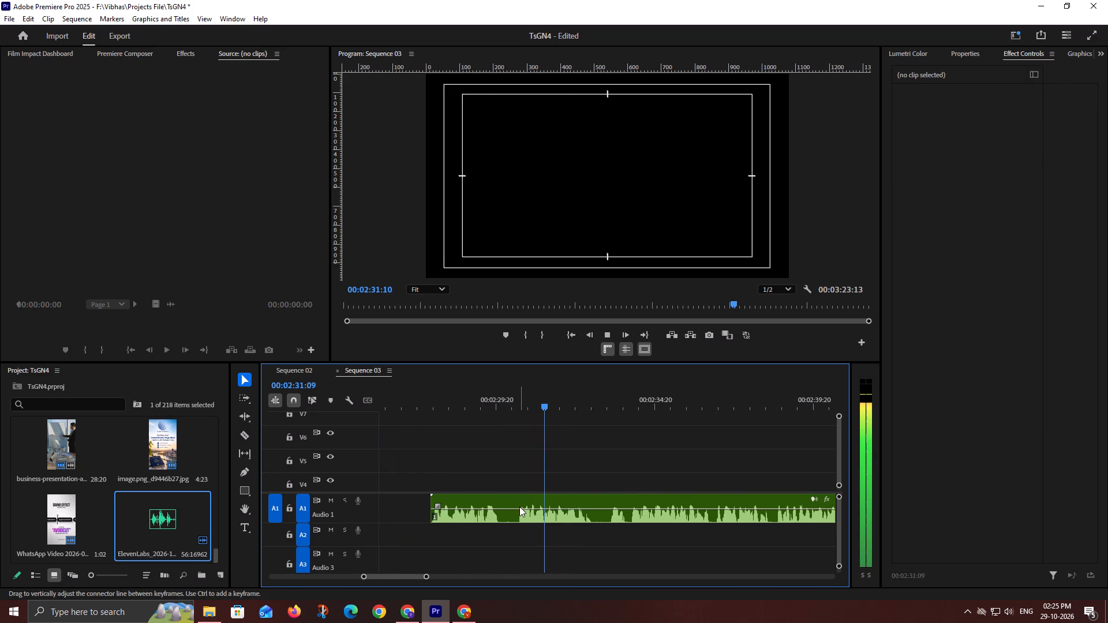
{"action": "key", "text": "space"}
Split the voiceover at about 00:02:30, trim the silence after the cut and close the gap.
{"action": "key", "text": "c"}
{"action": "left_click", "coordinate": [500, 514]}
{"action": "key", "text": "v"}
{"action": "left_click_drag", "start_coordinate": [501, 518], "coordinate": [514, 519]}
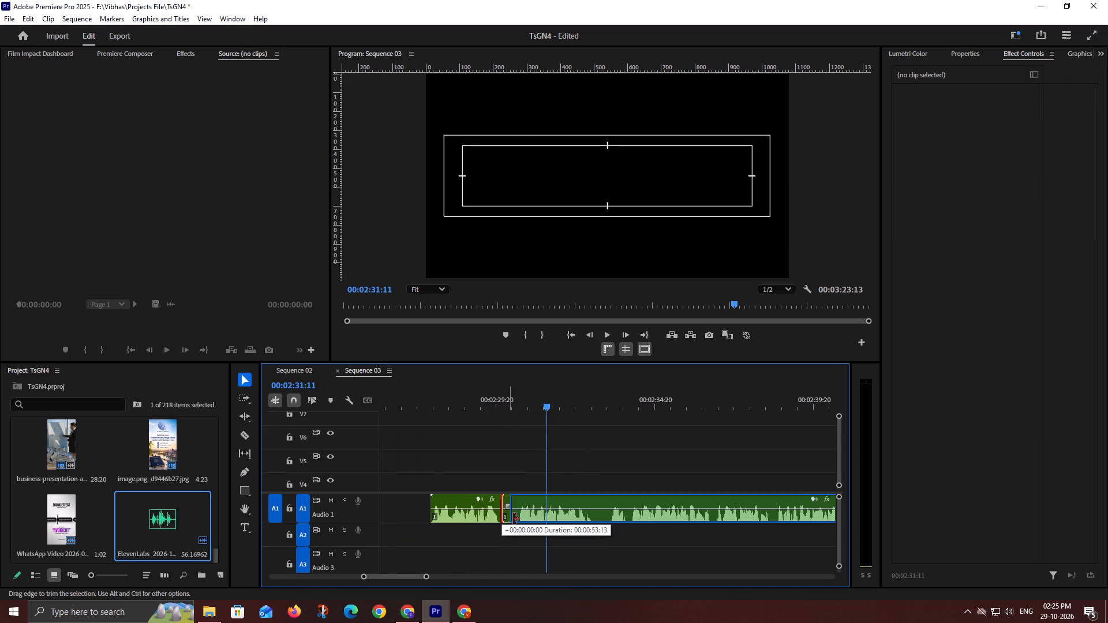
{"action": "left_click_drag", "start_coordinate": [514, 519], "coordinate": [519, 519]}
{"action": "left_click_drag", "start_coordinate": [554, 517], "coordinate": [534, 520]}
Split the voiceover at the pause around 00:02:32, trim the silence after the cut and close the gap.
{"action": "key", "text": "c"}
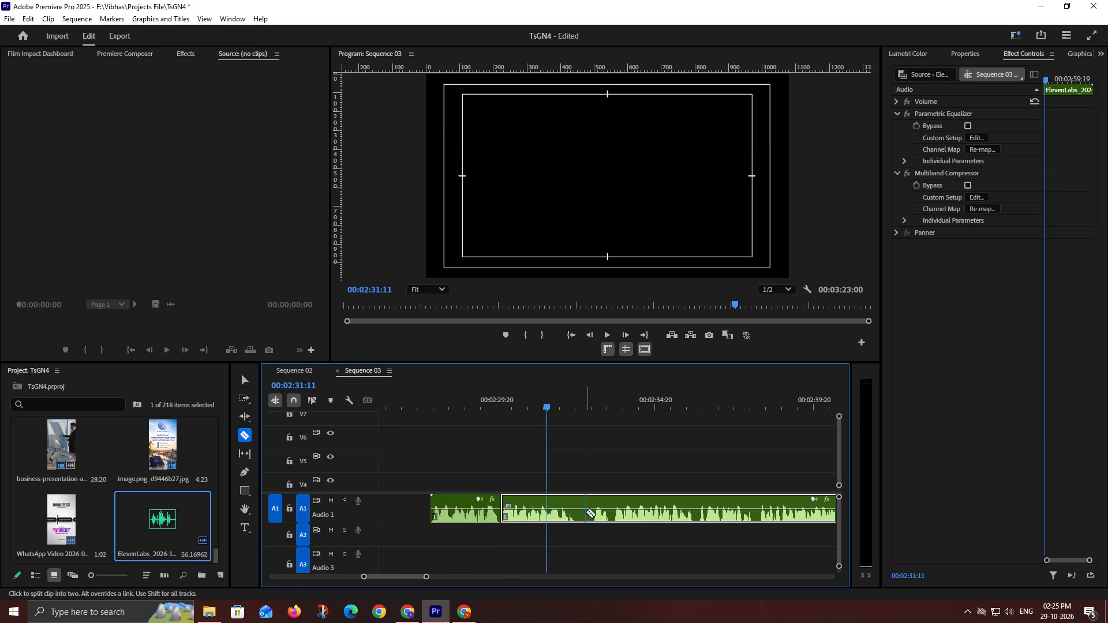
{"action": "left_click", "coordinate": [575, 515]}
{"action": "key", "text": "v"}
{"action": "left_click_drag", "start_coordinate": [578, 519], "coordinate": [593, 517]}
{"action": "left_click_drag", "start_coordinate": [623, 517], "coordinate": [607, 519]}
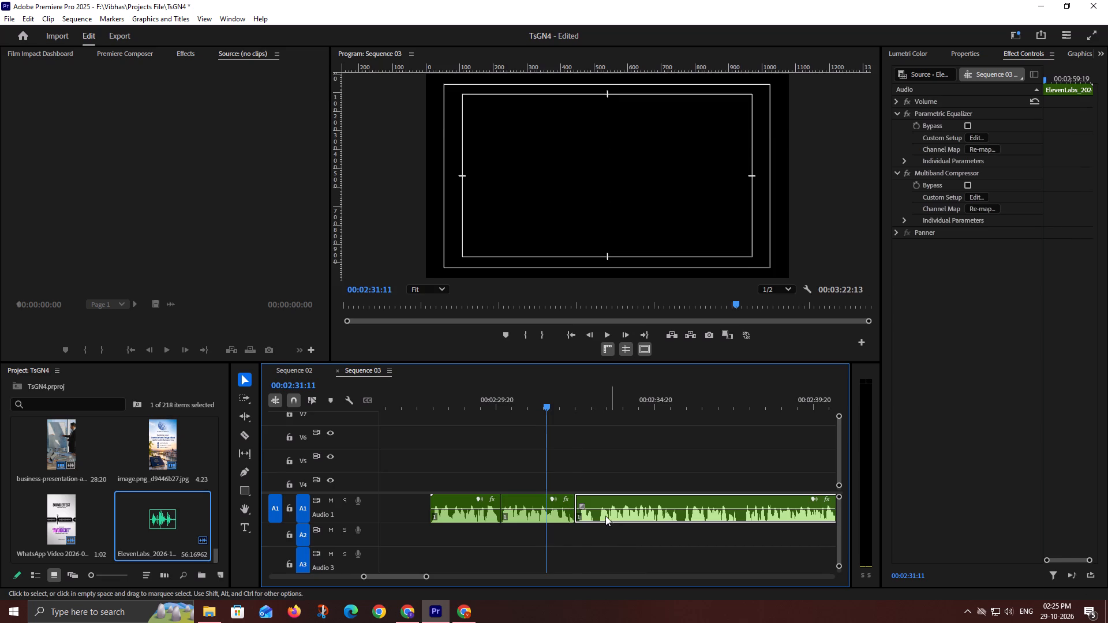
Trim the leftover silence at the start of the last voiceover piece, near 00:02:32, and close the gap.
{"action": "scroll", "coordinate": [598, 509], "scroll_direction": "up", "scroll_amount": 8, "text": "alt"}
{"action": "key", "text": "c"}
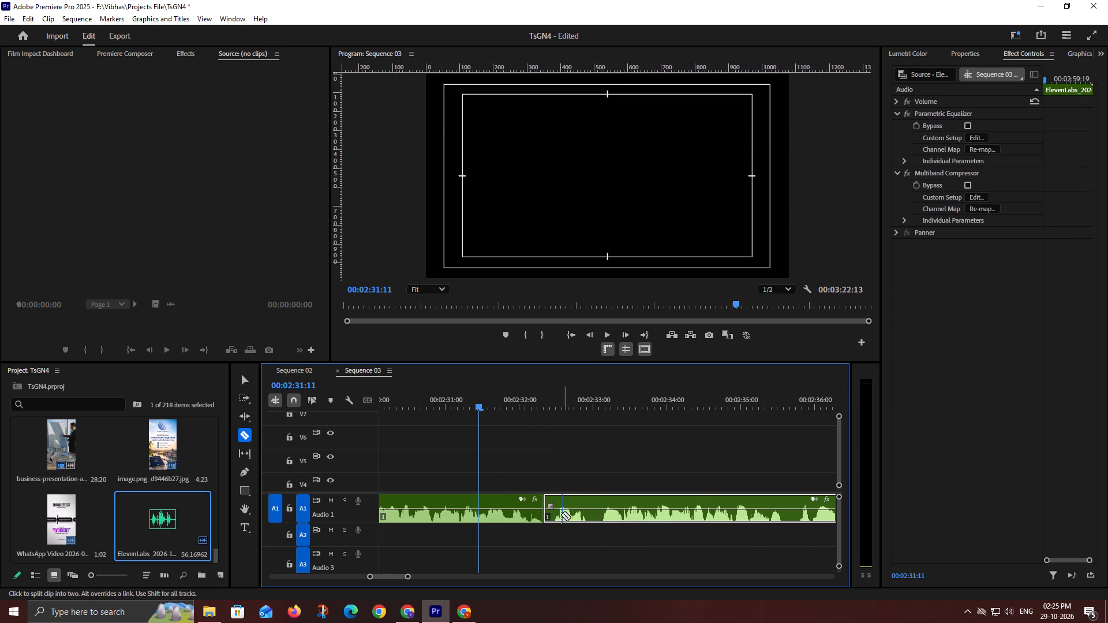
{"action": "key", "text": "v"}
{"action": "left_click_drag", "start_coordinate": [546, 515], "coordinate": [553, 518]}
{"action": "left_click_drag", "start_coordinate": [582, 517], "coordinate": [572, 516]}
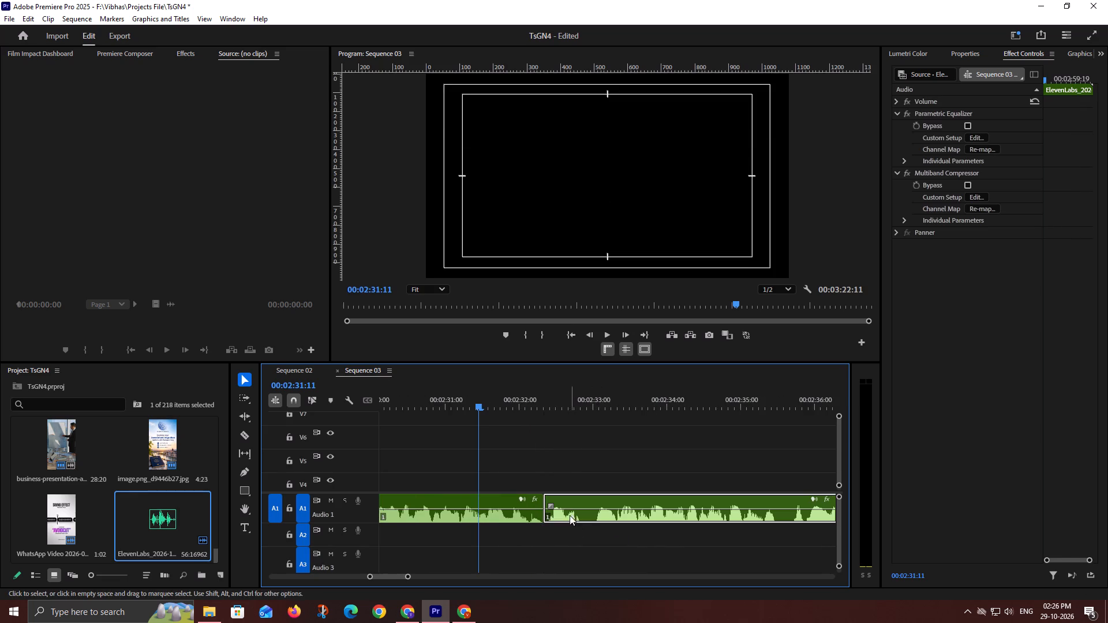
Split the voiceover at the short pause just before 00:02:33, trim the silence and close the gap.
{"action": "key", "text": "c"}
{"action": "left_click", "coordinate": [582, 513]}
{"action": "key", "text": "v"}
{"action": "left_click_drag", "start_coordinate": [586, 516], "coordinate": [597, 516]}
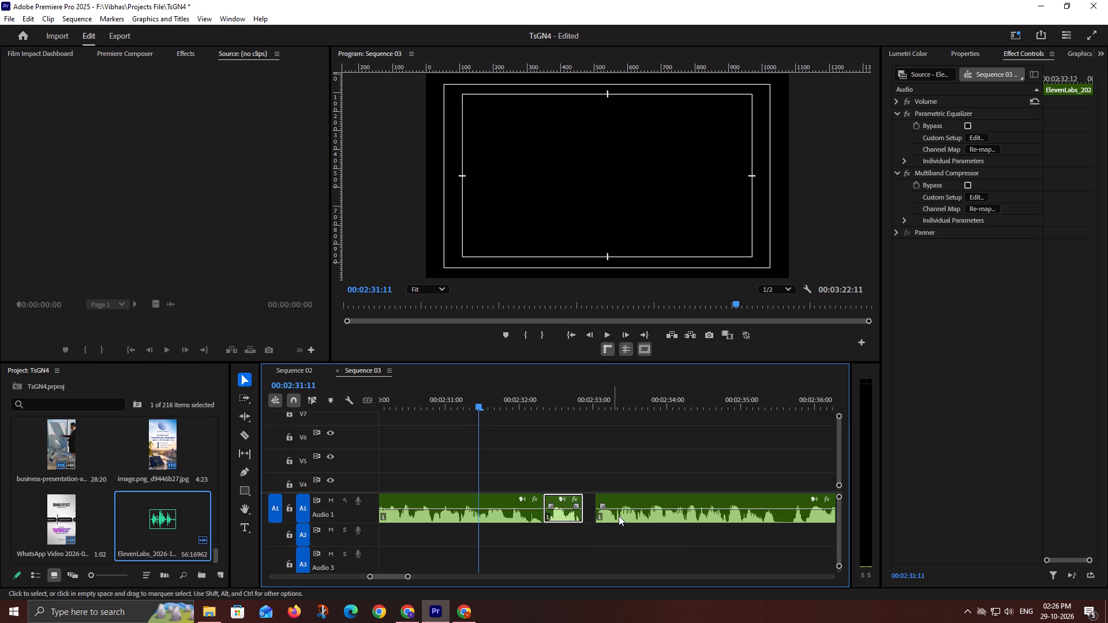
{"action": "left_click_drag", "start_coordinate": [623, 516], "coordinate": [608, 517]}
Split the voiceover at the short pause just after 00:02:35, trim the silence and close the gap.
{"action": "scroll", "coordinate": [588, 485], "scroll_direction": "down", "scroll_amount": 8, "text": "alt"}
{"action": "scroll", "coordinate": [705, 495], "scroll_direction": "up", "scroll_amount": 8}
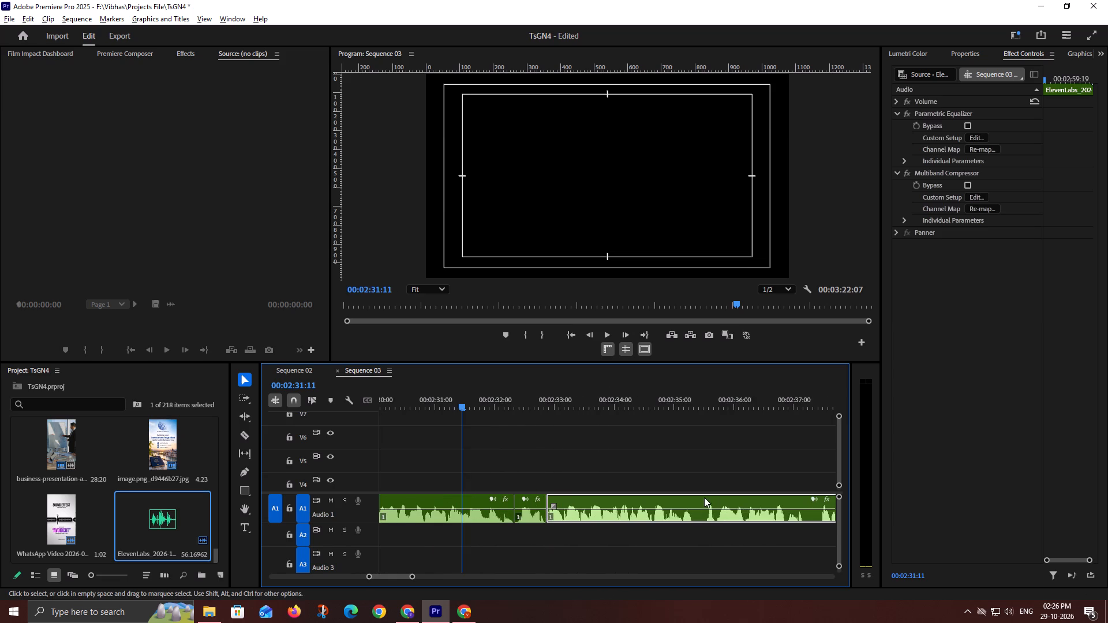
{"action": "key", "text": "c"}
{"action": "left_click", "coordinate": [695, 515]}
{"action": "key", "text": "v"}
{"action": "left_click_drag", "start_coordinate": [700, 518], "coordinate": [708, 518]}
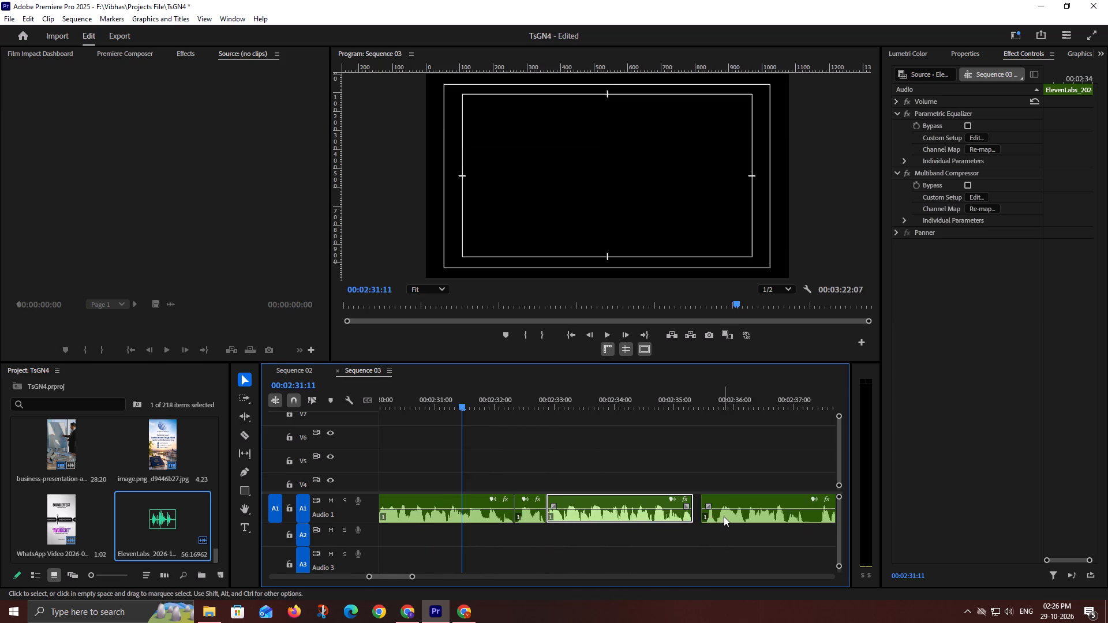
{"action": "left_click_drag", "start_coordinate": [724, 516], "coordinate": [712, 517]}
Split the voiceover at the pause near 00:02:37, trim the silence after the cut and close the gap.
{"action": "scroll", "coordinate": [679, 495], "scroll_direction": "down", "scroll_amount": 9}
{"action": "scroll", "coordinate": [822, 531], "scroll_direction": "up", "scroll_amount": 11, "text": "alt"}
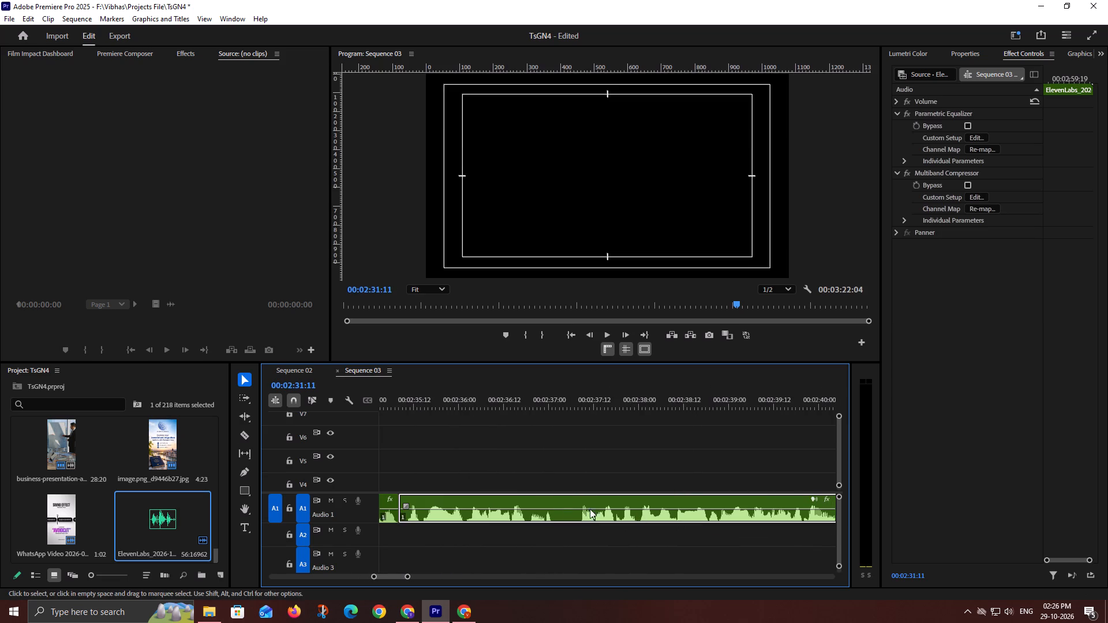
{"action": "key", "text": "c"}
{"action": "left_click", "coordinate": [556, 513]}
{"action": "key", "text": "v"}
{"action": "left_click_drag", "start_coordinate": [559, 520], "coordinate": [578, 520]}
{"action": "left_click_drag", "start_coordinate": [613, 516], "coordinate": [592, 517]}
Split the voiceover at the long pause just after 00:02:40, trim the silence and close the gap.
{"action": "scroll", "coordinate": [589, 501], "scroll_direction": "down", "scroll_amount": 8, "text": "alt"}
{"action": "scroll", "coordinate": [724, 505], "scroll_direction": "up", "scroll_amount": 6, "text": "alt"}
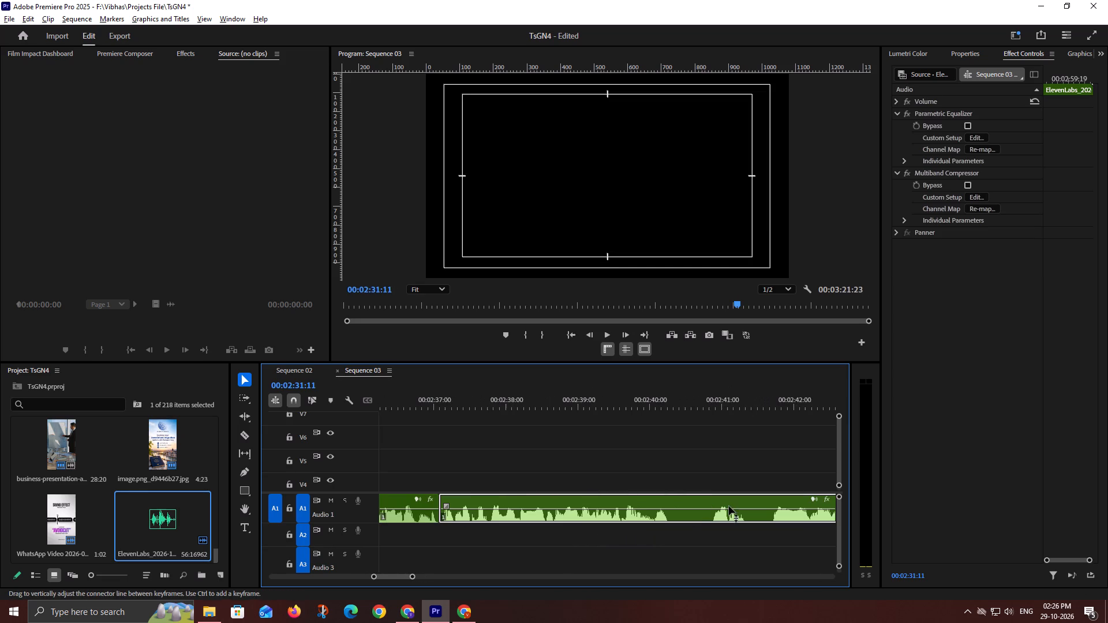
{"action": "key", "text": "c"}
{"action": "left_click", "coordinate": [672, 515]}
{"action": "key", "text": "v"}
{"action": "left_click_drag", "start_coordinate": [672, 516], "coordinate": [713, 513]}
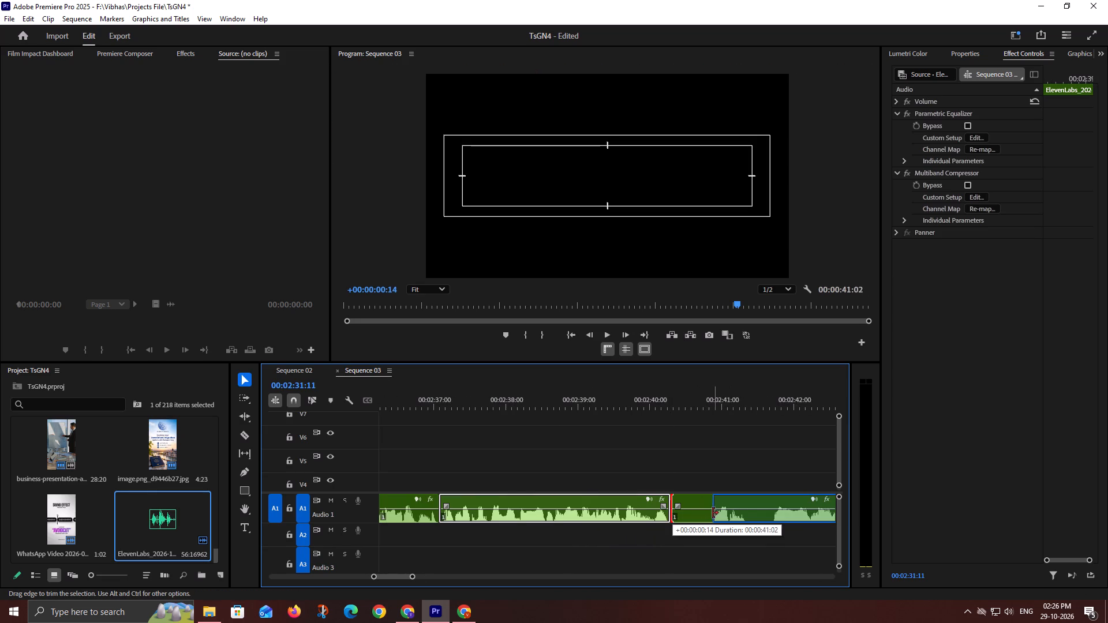
{"action": "left_click_drag", "start_coordinate": [713, 513], "coordinate": [711, 513]}
{"action": "left_click", "coordinate": [709, 513]}
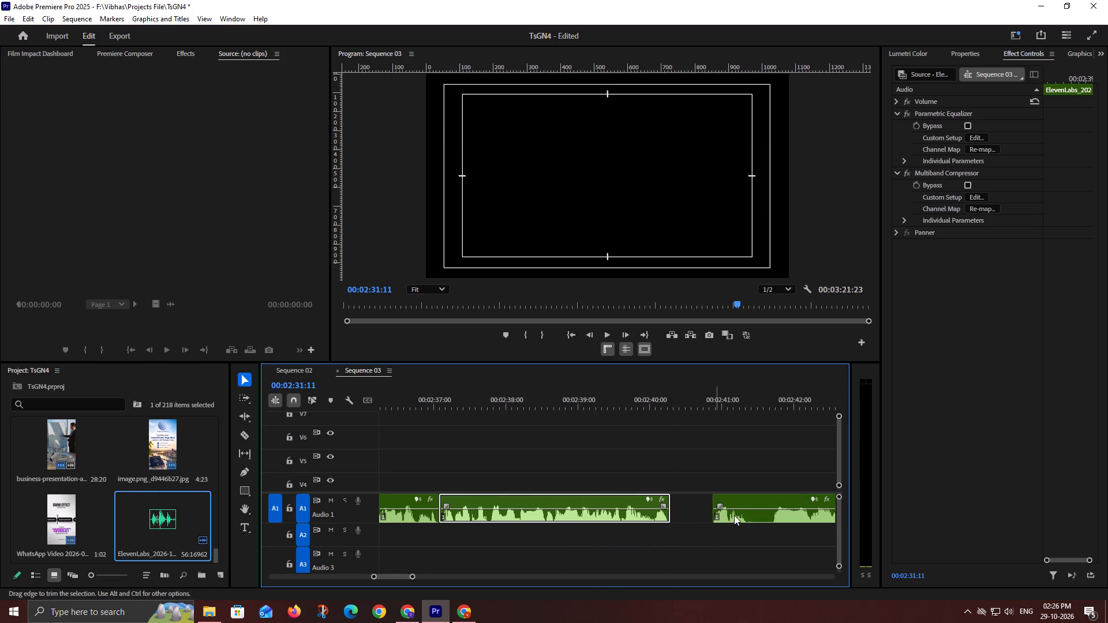
{"action": "left_click_drag", "start_coordinate": [742, 515], "coordinate": [698, 517]}
Split the voiceover at the short pause just before 00:02:41, trim the silence after the cut and close the gap.
{"action": "key", "text": "c"}
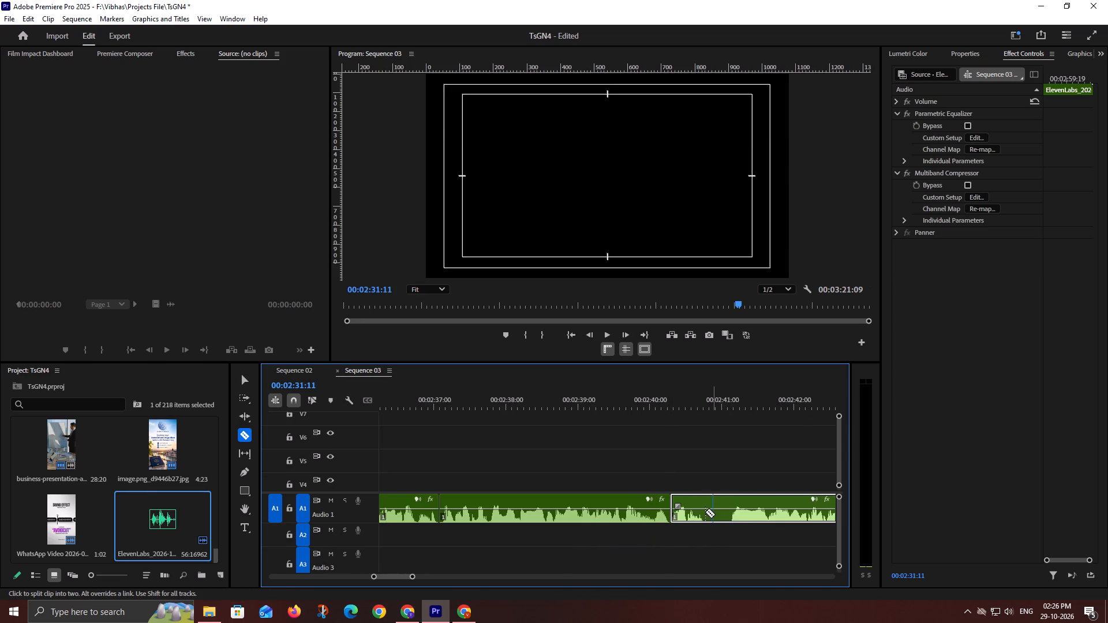
{"action": "left_click", "coordinate": [708, 512]}
{"action": "key", "text": "v"}
{"action": "left_click_drag", "start_coordinate": [709, 516], "coordinate": [730, 517]}
{"action": "left_click_drag", "start_coordinate": [754, 519], "coordinate": [724, 520]}
{"action": "left_click", "coordinate": [723, 519]}
{"action": "key", "text": "ctrl+z"}
{"action": "left_click_drag", "start_coordinate": [754, 518], "coordinate": [736, 518]}
Split the voiceover at the long pause midway between 00:02:44 and 00:02:45, trim the silence and close the gap.
{"action": "scroll", "coordinate": [701, 504], "scroll_direction": "down", "scroll_amount": 3, "text": "alt"}
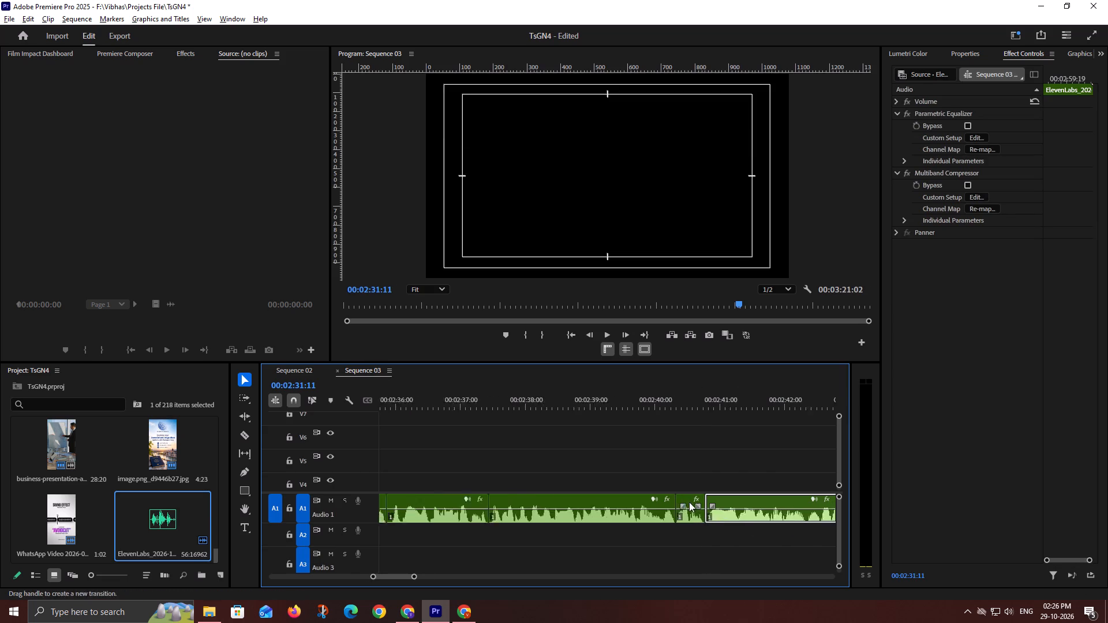
{"action": "scroll", "coordinate": [689, 502], "scroll_direction": "down", "scroll_amount": 5, "text": "alt"}
{"action": "scroll", "coordinate": [683, 500], "scroll_direction": "down", "scroll_amount": 7}
{"action": "scroll", "coordinate": [704, 497], "scroll_direction": "up", "scroll_amount": 7, "text": "alt"}
{"action": "key", "text": "c"}
{"action": "left_click", "coordinate": [677, 513]}
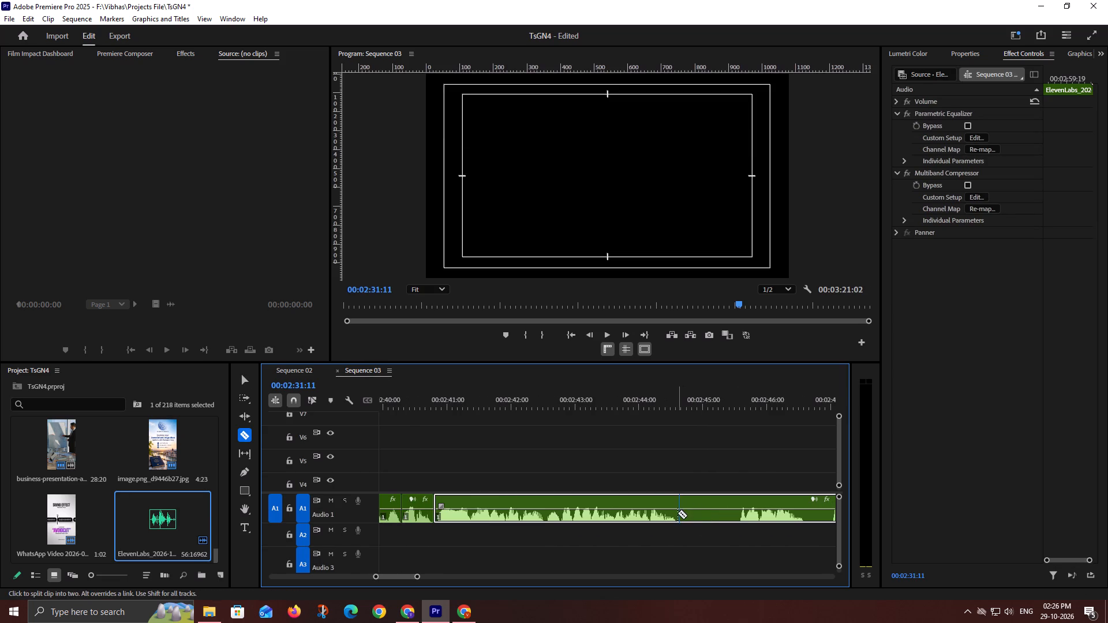
{"action": "key", "text": "v"}
{"action": "left_click_drag", "start_coordinate": [682, 519], "coordinate": [739, 519]}
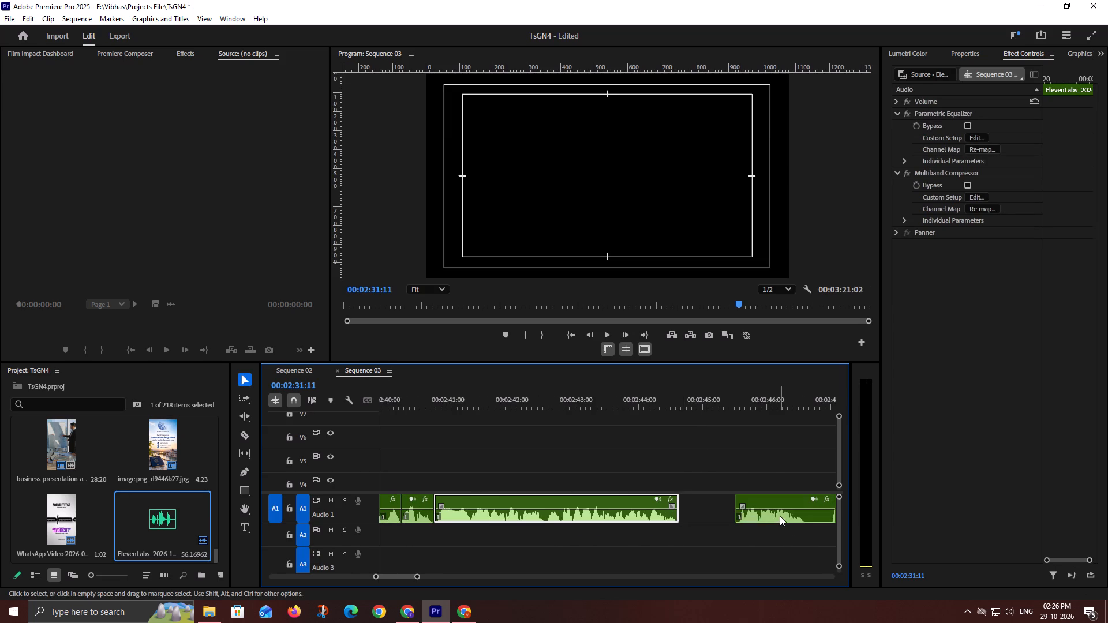
{"action": "left_click_drag", "start_coordinate": [778, 516], "coordinate": [723, 517]}
Split the voiceover at the pause just before 00:02:46, trim the silence after the cut and close the gap.
{"action": "key", "text": "c"}
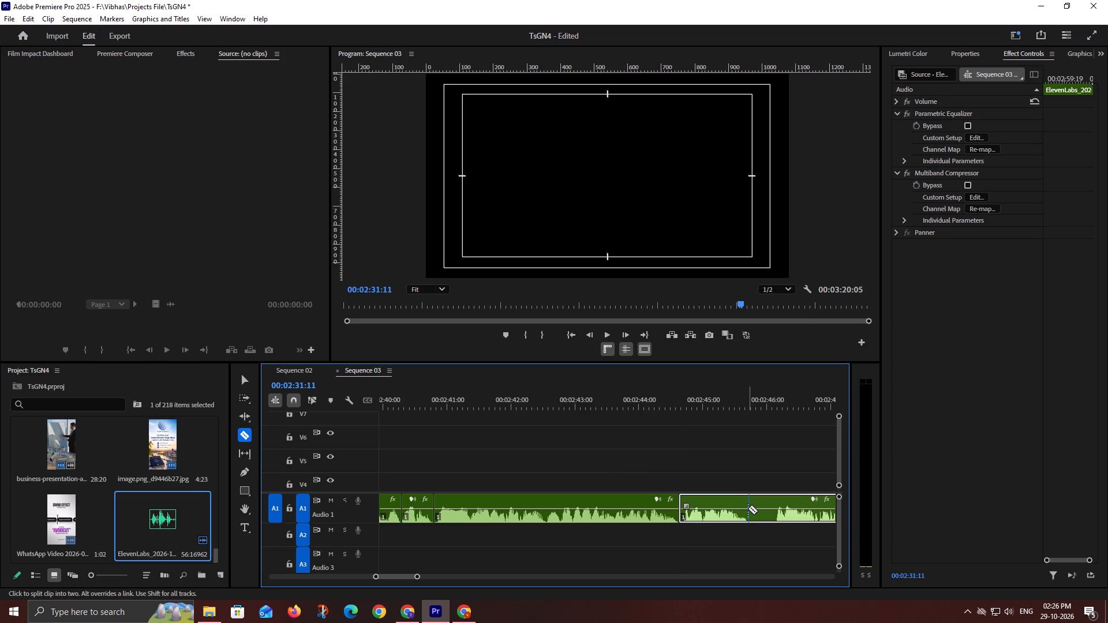
{"action": "left_click", "coordinate": [748, 508]}
{"action": "key", "text": "v"}
{"action": "left_click_drag", "start_coordinate": [750, 516], "coordinate": [774, 516]}
{"action": "left_click_drag", "start_coordinate": [792, 514], "coordinate": [765, 517]}
Split the voiceover at the long pause just after 00:02:48, trim the silence and close the gap.
{"action": "scroll", "coordinate": [676, 486], "scroll_direction": "down", "scroll_amount": 16}
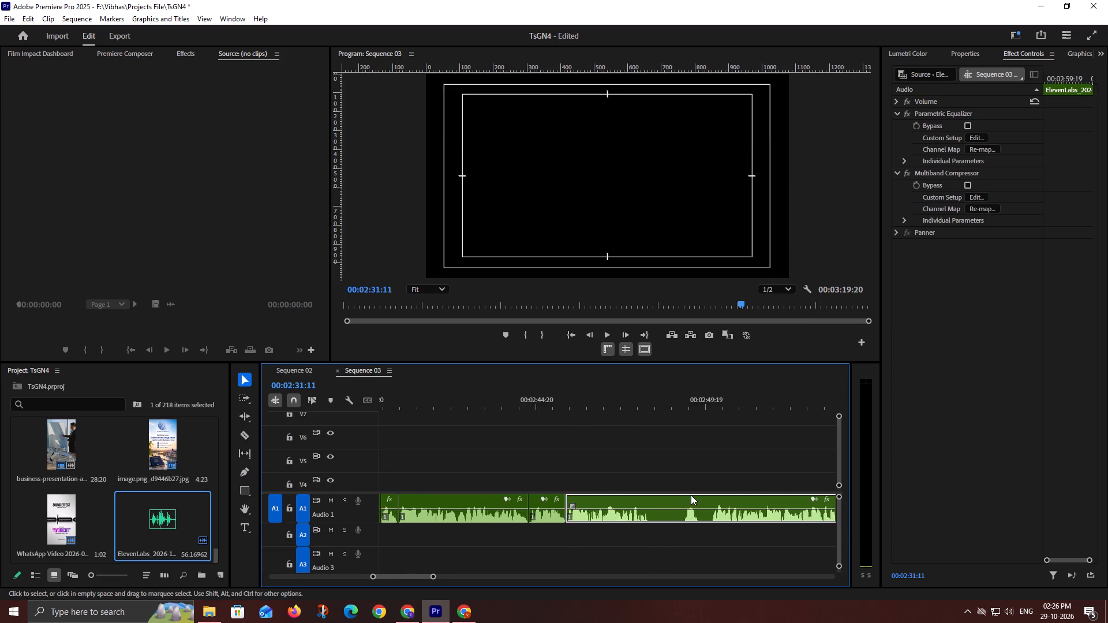
{"action": "scroll", "coordinate": [695, 501], "scroll_direction": "up", "scroll_amount": 4, "text": "alt"}
{"action": "key", "text": "c"}
{"action": "left_click", "coordinate": [626, 511]}
{"action": "key", "text": "v"}
{"action": "left_click_drag", "start_coordinate": [630, 519], "coordinate": [673, 512]}
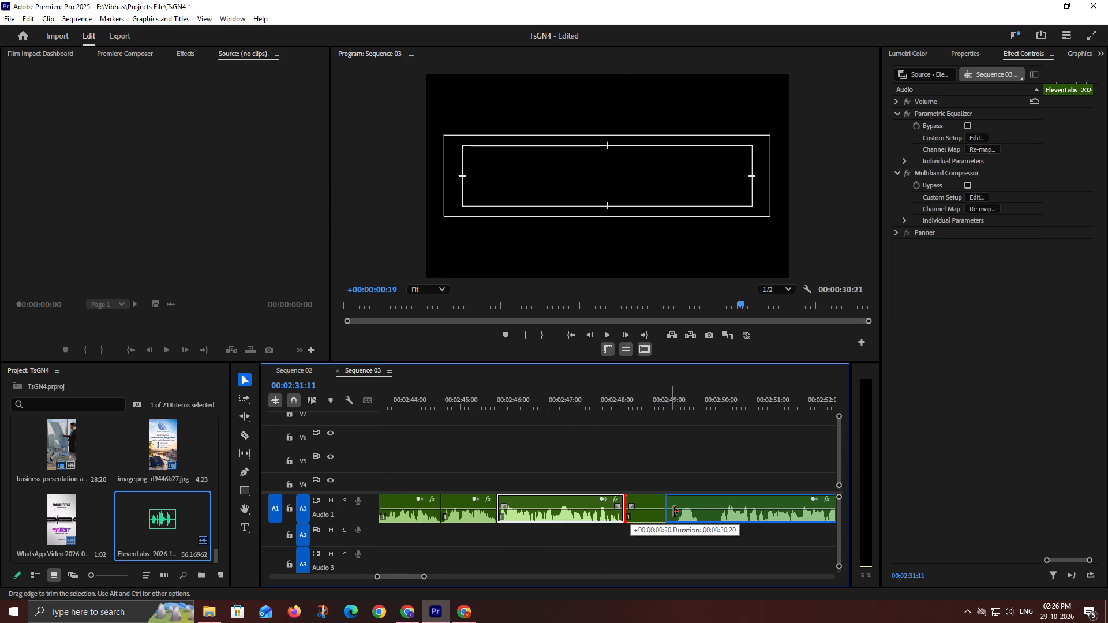
{"action": "left_click_drag", "start_coordinate": [673, 512], "coordinate": [676, 512]}
{"action": "left_click_drag", "start_coordinate": [697, 519], "coordinate": [682, 519]}
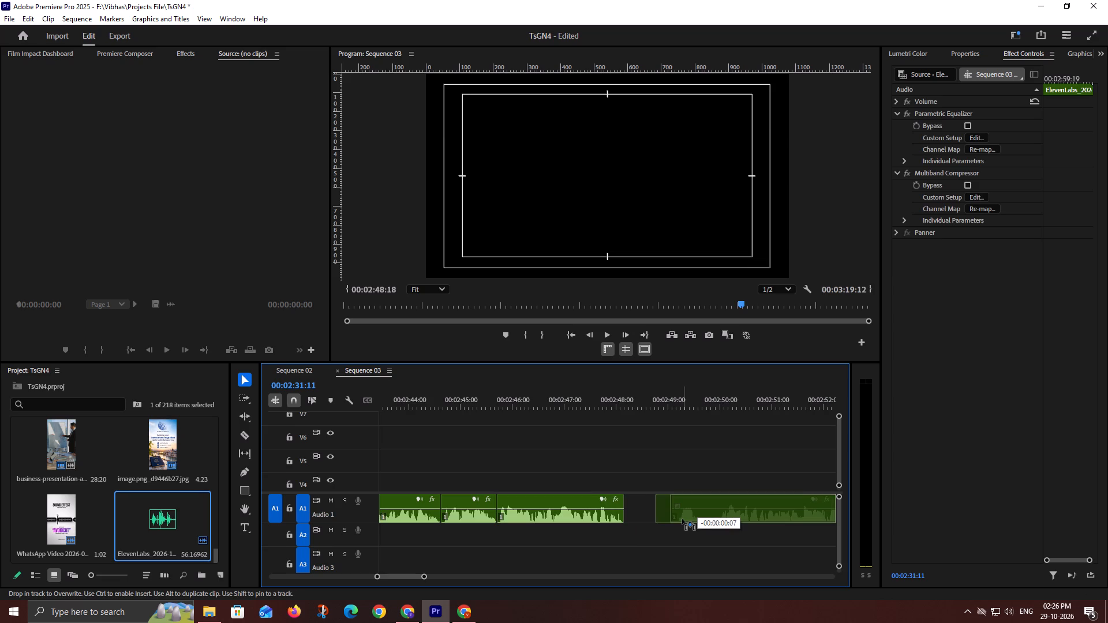
{"action": "left_click_drag", "start_coordinate": [682, 519], "coordinate": [656, 518]}
Split the voiceover at the short pause just before 00:02:49, trim the silence and close the gap.
{"action": "key", "text": "c"}
{"action": "left_click", "coordinate": [655, 511]}
{"action": "key", "text": "v"}
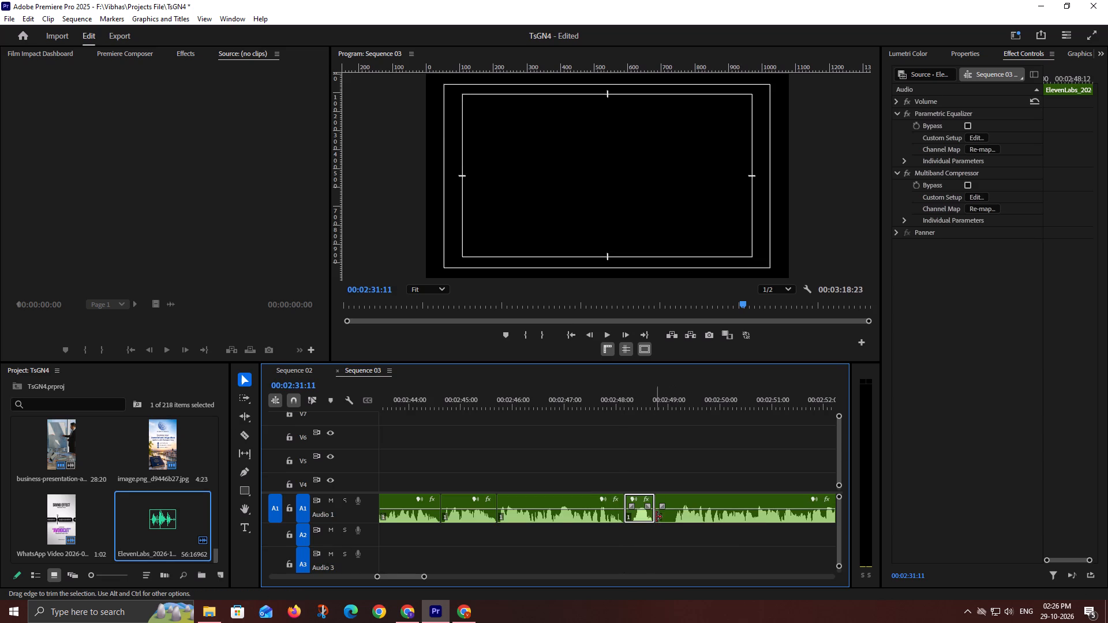
{"action": "left_click_drag", "start_coordinate": [657, 517], "coordinate": [675, 516]}
{"action": "left_click_drag", "start_coordinate": [698, 516], "coordinate": [679, 516]}
Split the voiceover at the pause just after 00:02:53, trim the silence after the cut and close the gap.
{"action": "scroll", "coordinate": [651, 491], "scroll_direction": "down", "scroll_amount": 8, "text": "alt"}
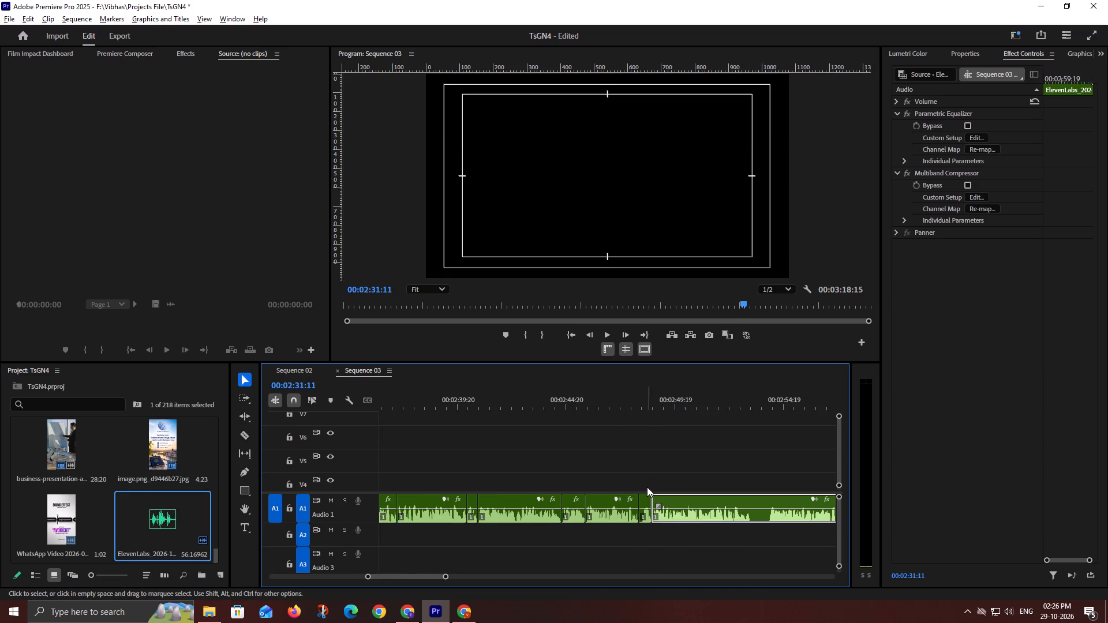
{"action": "scroll", "coordinate": [658, 485], "scroll_direction": "down", "scroll_amount": 7}
{"action": "scroll", "coordinate": [671, 503], "scroll_direction": "up", "scroll_amount": 7, "text": "alt"}
{"action": "key", "text": "c"}
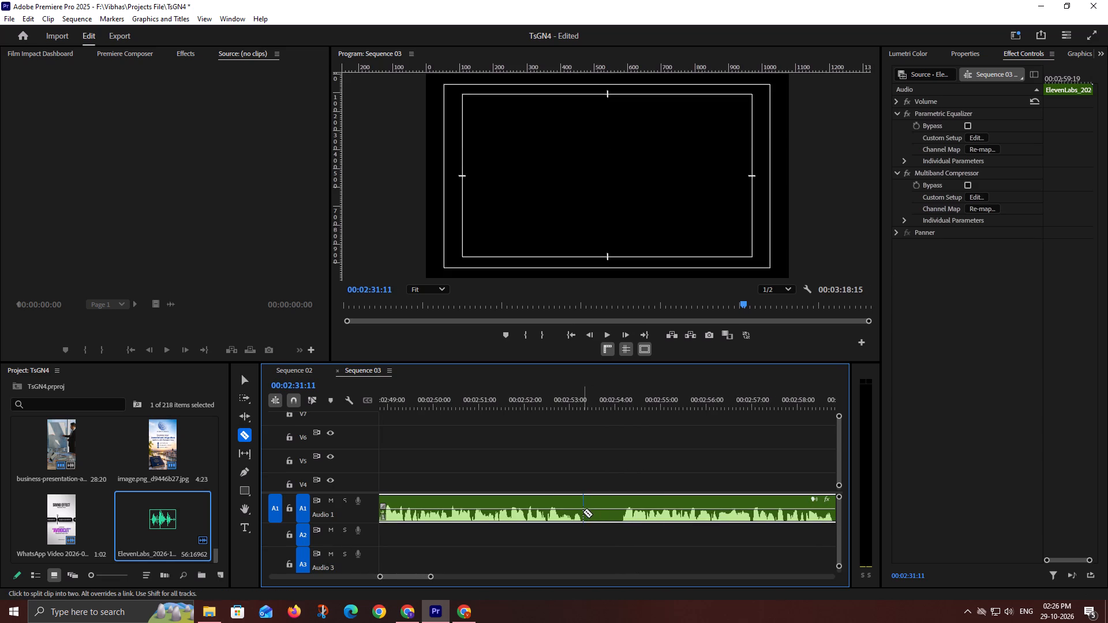
{"action": "left_click", "coordinate": [583, 512]}
{"action": "key", "text": "v"}
{"action": "left_click_drag", "start_coordinate": [588, 520], "coordinate": [623, 512]}
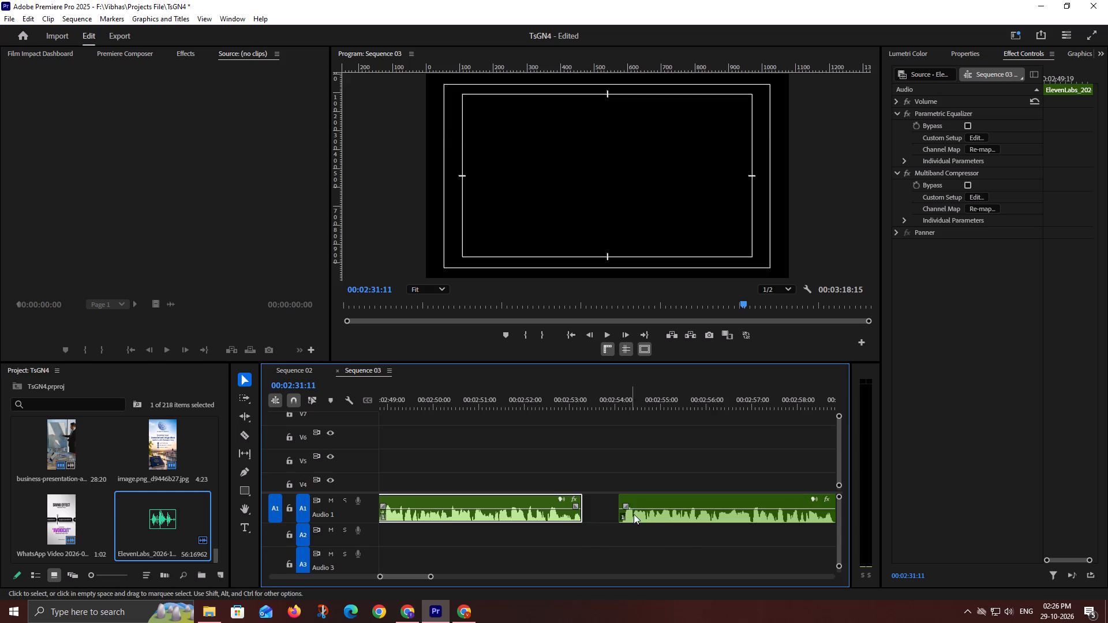
{"action": "left_click_drag", "start_coordinate": [638, 517], "coordinate": [599, 516]}
Split the voiceover at the long pause near 00:02:58, trim the silence and close the gap.
{"action": "scroll", "coordinate": [598, 513], "scroll_direction": "down", "scroll_amount": 6, "text": "alt"}
{"action": "scroll", "coordinate": [731, 513], "scroll_direction": "up", "scroll_amount": 5, "text": "alt"}
{"action": "key", "text": "c"}
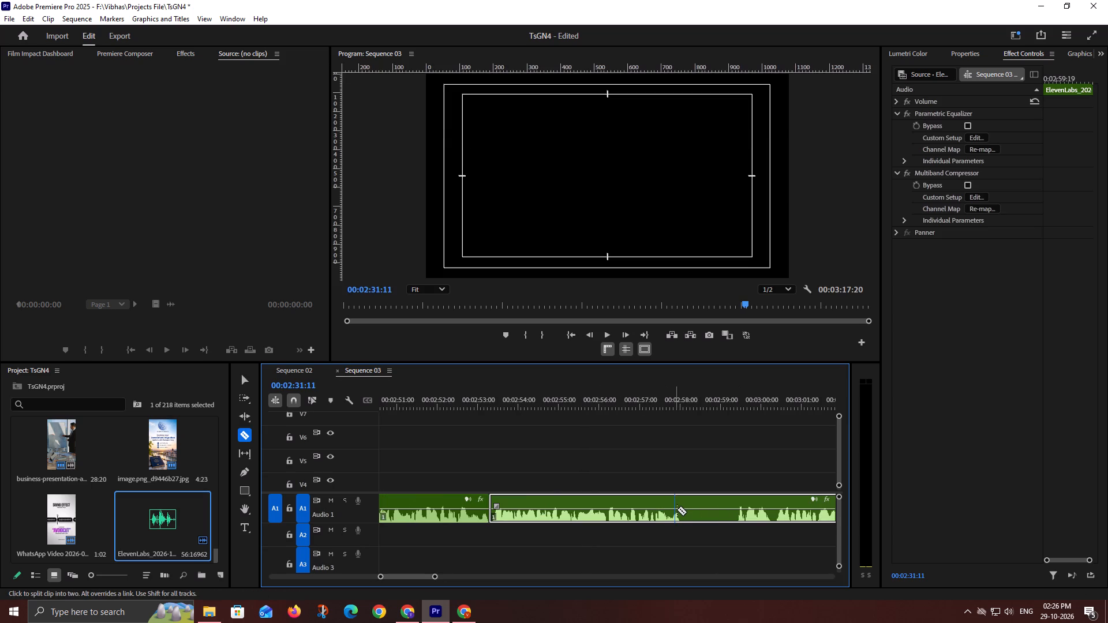
{"action": "left_click", "coordinate": [682, 508]}
{"action": "key", "text": "v"}
{"action": "left_click_drag", "start_coordinate": [686, 518], "coordinate": [736, 516]}
{"action": "left_click_drag", "start_coordinate": [772, 517], "coordinate": [723, 515]}
Split the voiceover at the short pause just before 00:03:02, trim the silence and close the gap.
{"action": "scroll", "coordinate": [686, 493], "scroll_direction": "down", "scroll_amount": 5, "text": "alt"}
{"action": "scroll", "coordinate": [784, 506], "scroll_direction": "down", "scroll_amount": 2, "text": "alt"}
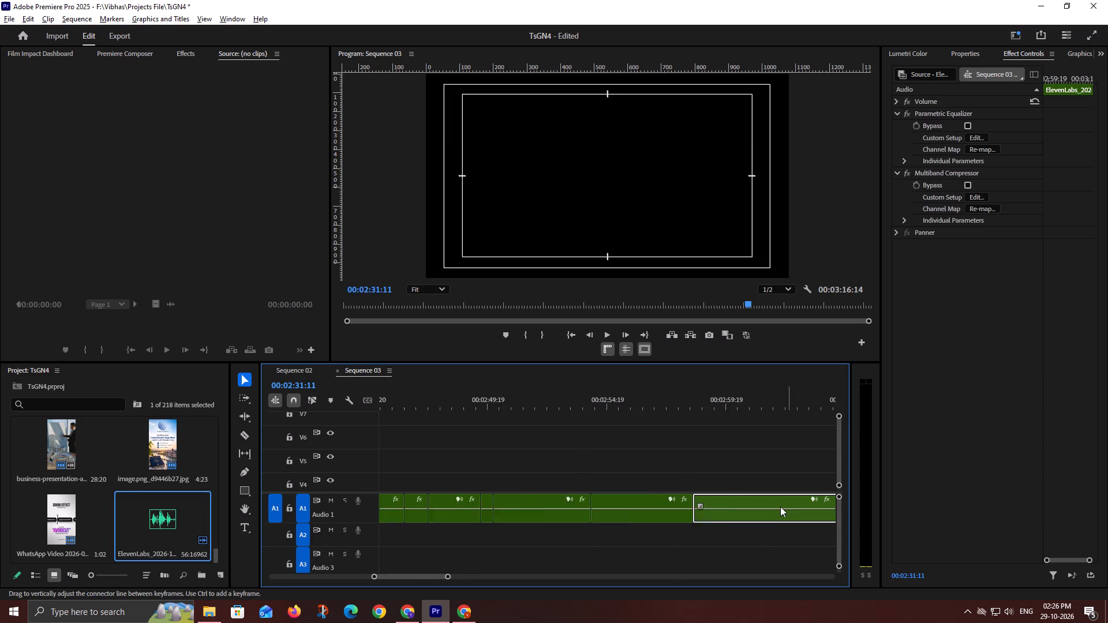
{"action": "scroll", "coordinate": [780, 506], "scroll_direction": "down", "scroll_amount": 5, "text": "alt"}
{"action": "scroll", "coordinate": [778, 507], "scroll_direction": "down", "scroll_amount": 8}
{"action": "scroll", "coordinate": [702, 511], "scroll_direction": "up", "scroll_amount": 13, "text": "alt"}
{"action": "scroll", "coordinate": [541, 503], "scroll_direction": "up", "scroll_amount": 3}
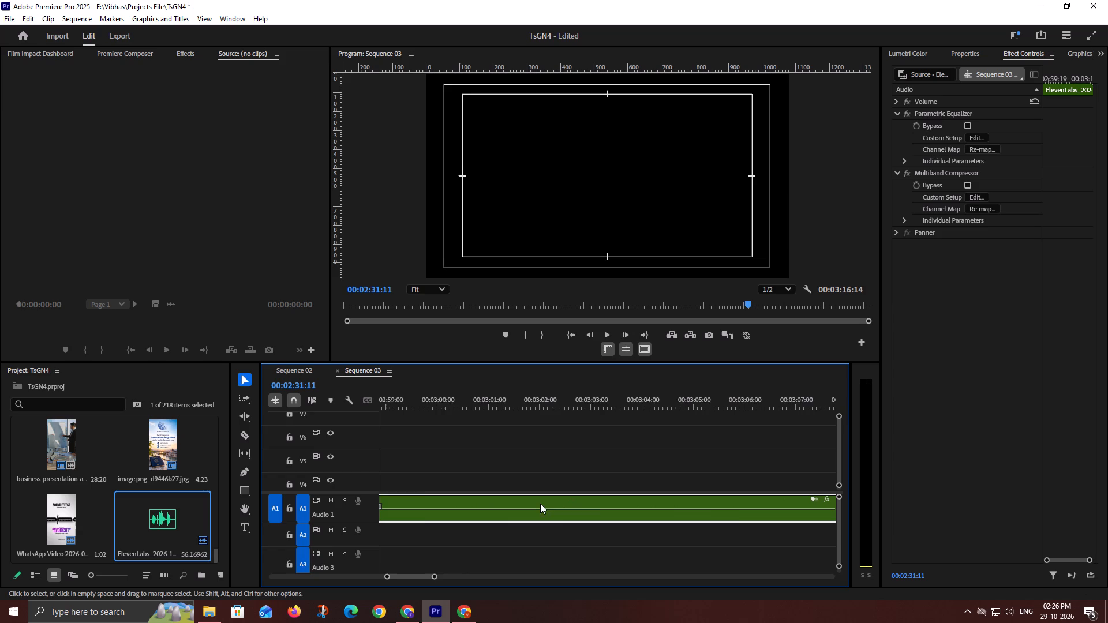
{"action": "scroll", "coordinate": [540, 504], "scroll_direction": "up", "scroll_amount": 3}
{"action": "key", "text": "c"}
{"action": "left_click", "coordinate": [620, 509]}
{"action": "key", "text": "v"}
{"action": "left_click_drag", "start_coordinate": [621, 515], "coordinate": [630, 517]}
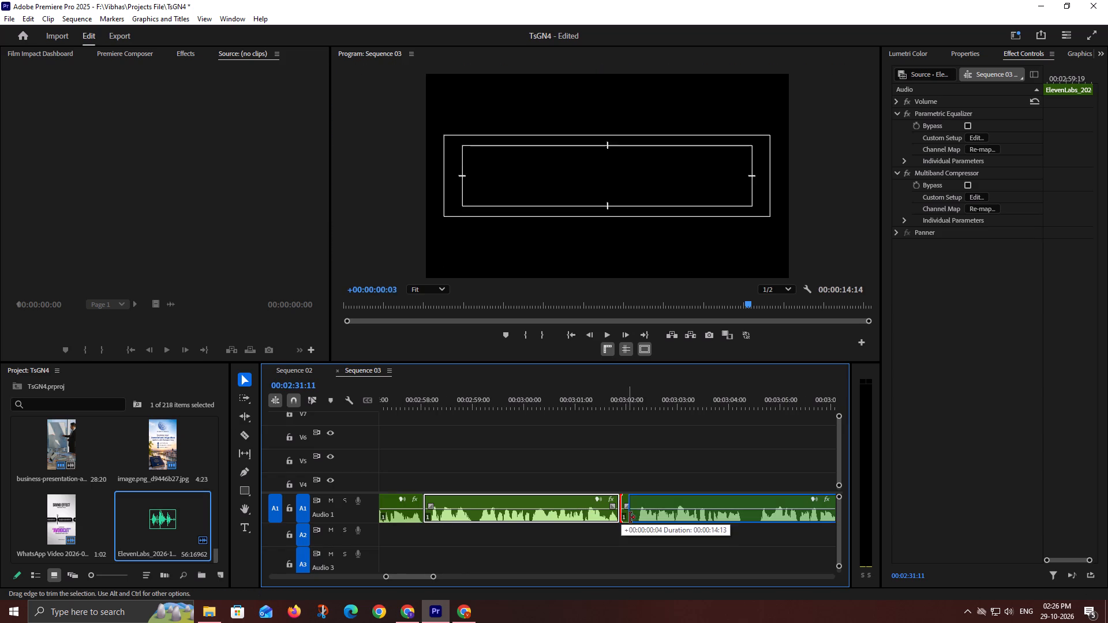
{"action": "left_click_drag", "start_coordinate": [630, 517], "coordinate": [636, 519]}
{"action": "left_click_drag", "start_coordinate": [659, 519], "coordinate": [645, 522]}
Split the voiceover at the short pause just before 00:03:04, trim the silence after the cut and close the gap.
{"action": "scroll", "coordinate": [645, 522], "scroll_direction": "down", "scroll_amount": 5}
{"action": "key", "text": "c"}
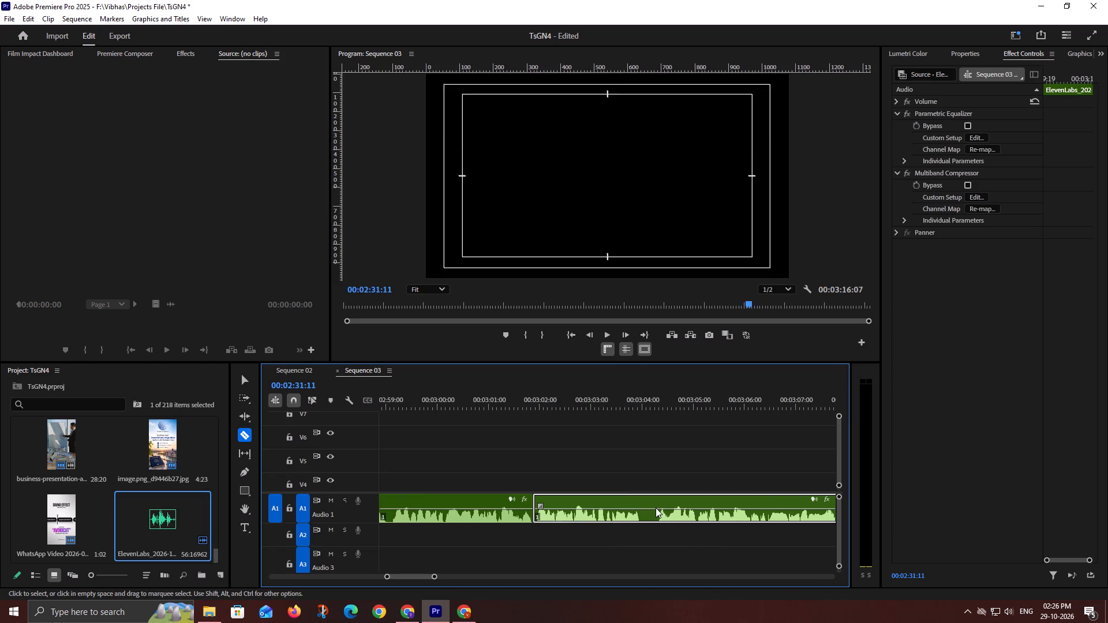
{"action": "left_click", "coordinate": [639, 504]}
{"action": "key", "text": "v"}
{"action": "left_click_drag", "start_coordinate": [643, 511], "coordinate": [658, 511]}
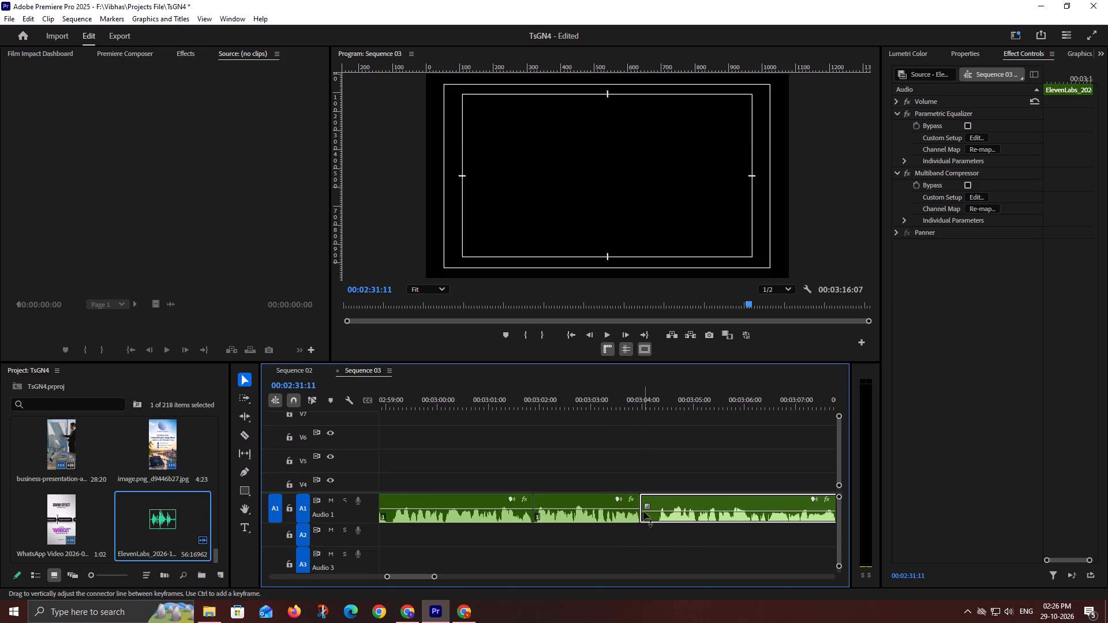
{"action": "key", "text": "ctrl+z"}
{"action": "left_click_drag", "start_coordinate": [643, 517], "coordinate": [657, 523]}
{"action": "left_click_drag", "start_coordinate": [695, 523], "coordinate": [675, 521]}
Split the voiceover at the pause just before 00:03:08, trim the silence after the cut and close the gap.
{"action": "scroll", "coordinate": [664, 513], "scroll_direction": "down", "scroll_amount": 7}
{"action": "key", "text": "c"}
{"action": "left_click", "coordinate": [710, 508]}
{"action": "key", "text": "v"}
{"action": "left_click_drag", "start_coordinate": [712, 513], "coordinate": [733, 516]}
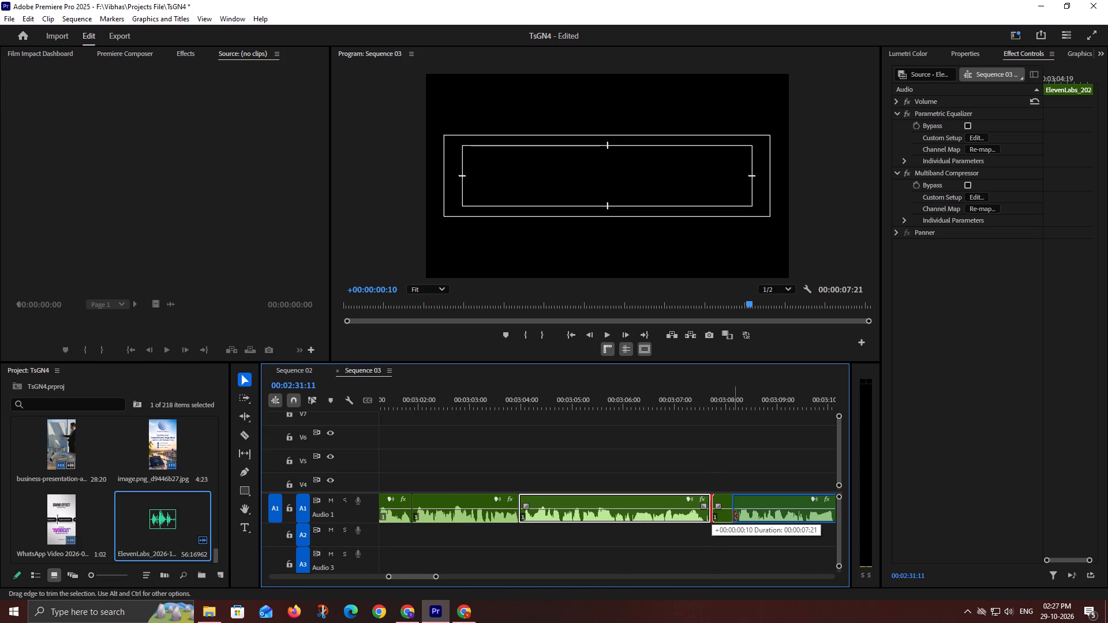
{"action": "left_click_drag", "start_coordinate": [733, 516], "coordinate": [737, 518]}
{"action": "left_click_drag", "start_coordinate": [770, 520], "coordinate": [742, 521]}
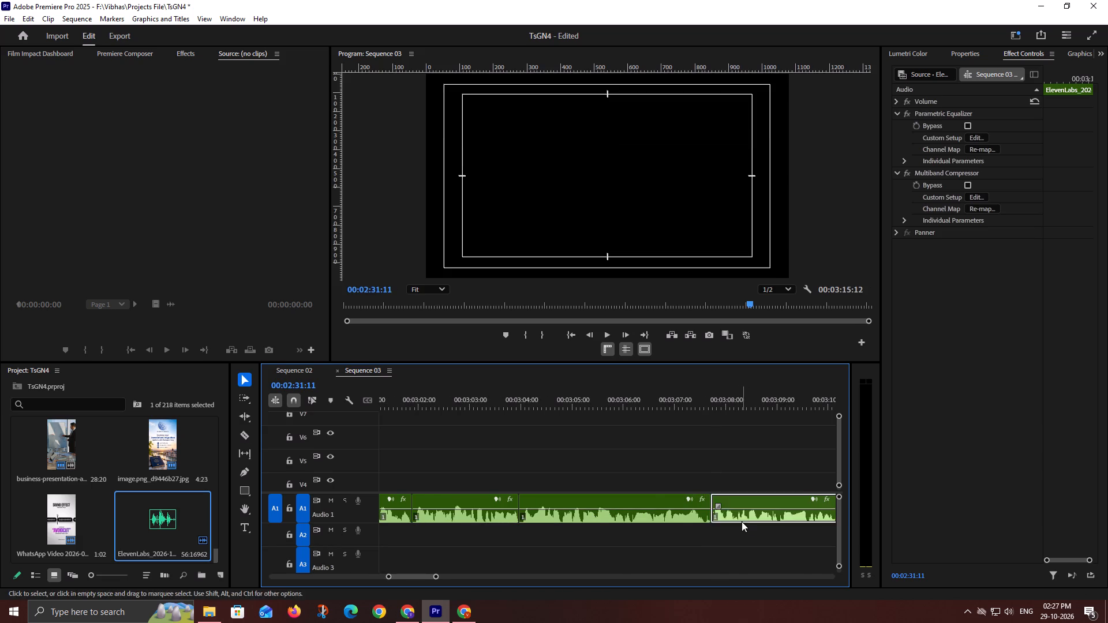
Split the voiceover at the long pause just after 00:03:10, trim the silence and close the gap.
{"action": "scroll", "coordinate": [682, 502], "scroll_direction": "down", "scroll_amount": 8}
{"action": "key", "text": "c"}
{"action": "left_click", "coordinate": [701, 509]}
{"action": "key", "text": "v"}
{"action": "left_click_drag", "start_coordinate": [702, 513], "coordinate": [708, 516]}
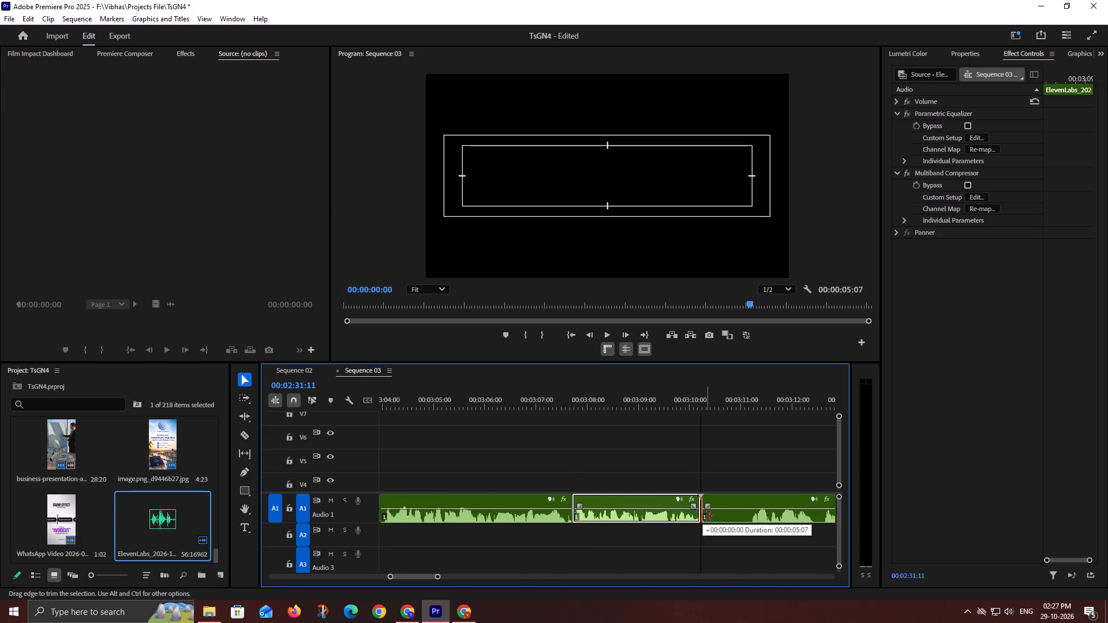
{"action": "left_click_drag", "start_coordinate": [708, 516], "coordinate": [749, 520]}
{"action": "left_click_drag", "start_coordinate": [781, 521], "coordinate": [744, 517]}
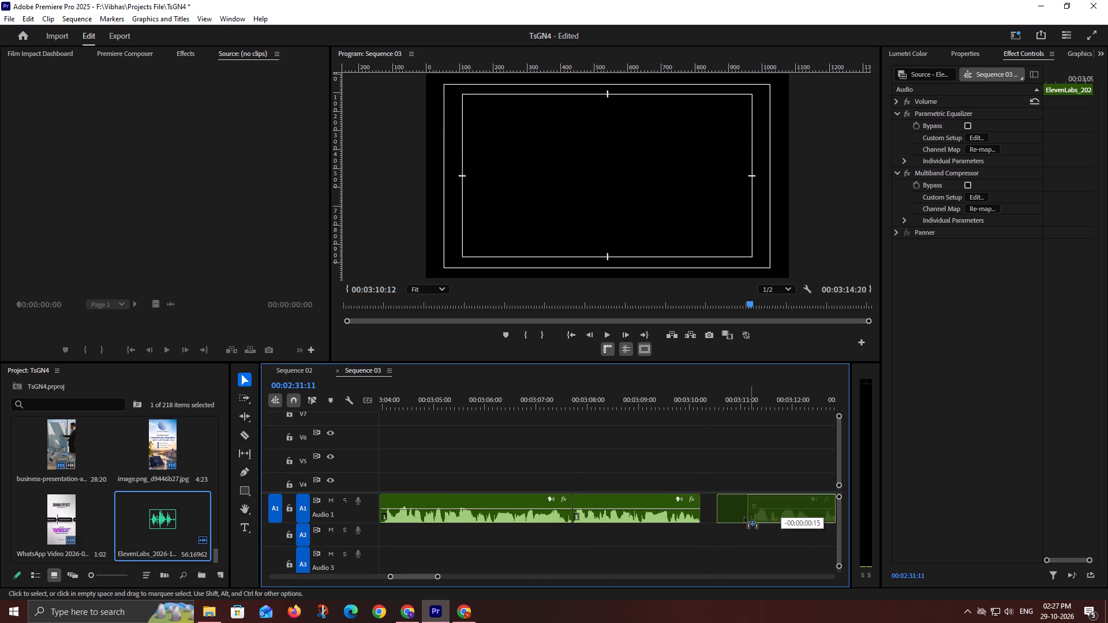
{"action": "left_click_drag", "start_coordinate": [744, 517], "coordinate": [727, 516]}
{"action": "key", "text": "ctrl+z"}
{"action": "left_click_drag", "start_coordinate": [778, 517], "coordinate": [738, 517]}
Trim the trailing silence off the last voiceover clip so it ends at about 00:03:13:17.
{"action": "scroll", "coordinate": [673, 504], "scroll_direction": "down", "scroll_amount": 8}
{"action": "left_click_drag", "start_coordinate": [794, 514], "coordinate": [787, 514]}
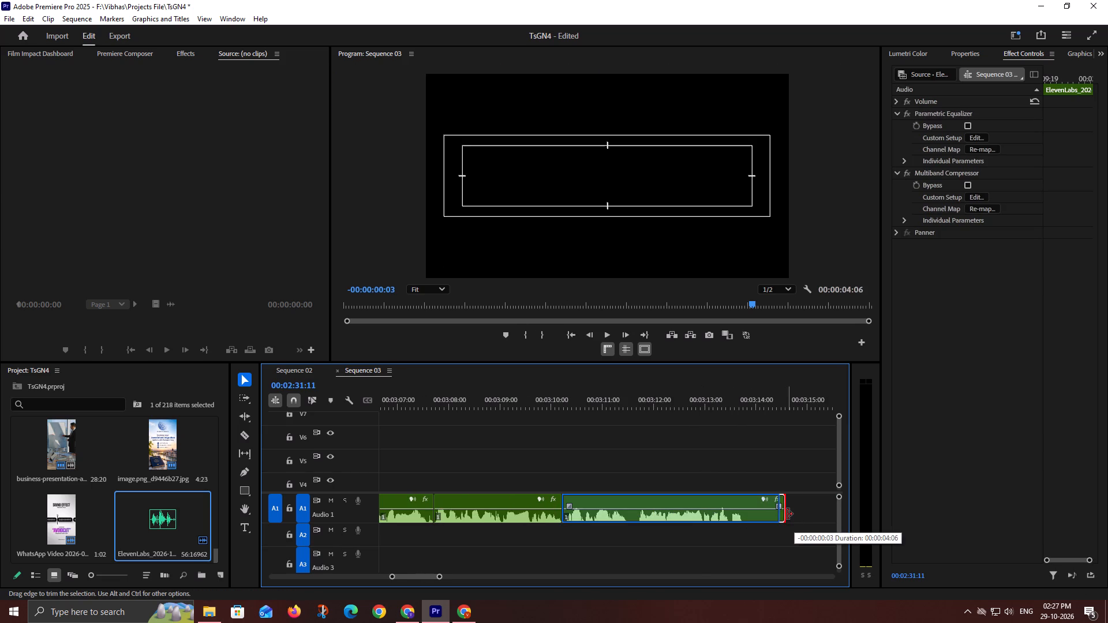
{"action": "left_click_drag", "start_coordinate": [787, 514], "coordinate": [754, 521]}
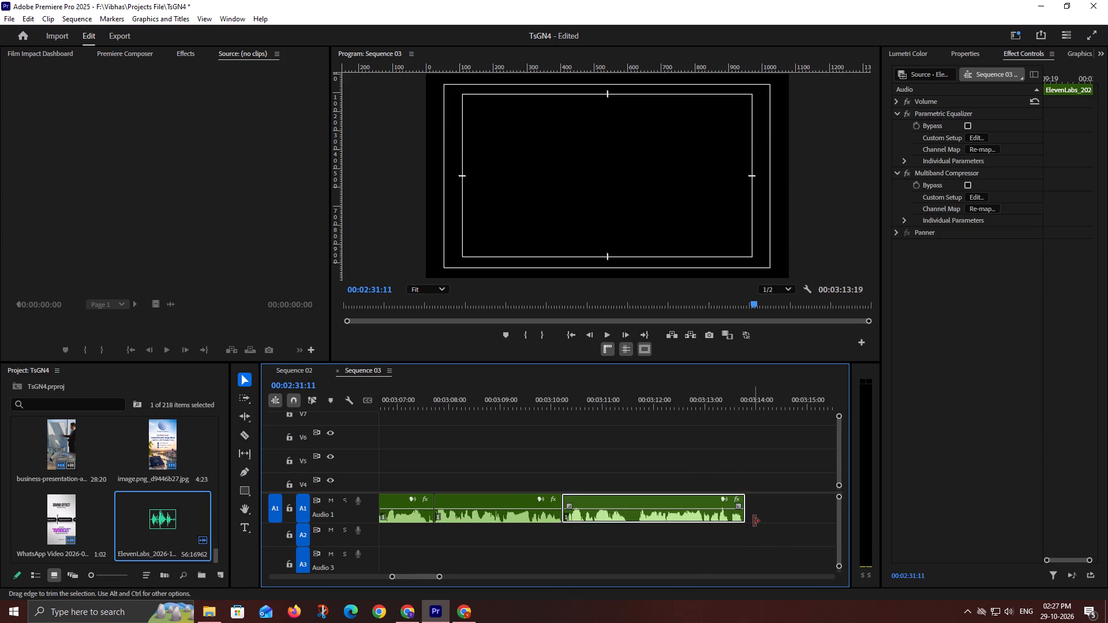
{"action": "scroll", "coordinate": [759, 501], "scroll_direction": "down", "scroll_amount": 2, "text": "alt"}
{"action": "scroll", "coordinate": [759, 501], "scroll_direction": "up", "scroll_amount": 1, "text": "alt"}
{"action": "scroll", "coordinate": [759, 501], "scroll_direction": "down", "scroll_amount": 16, "text": "alt"}
{"action": "scroll", "coordinate": [760, 500], "scroll_direction": "down", "scroll_amount": 8, "text": "alt"}
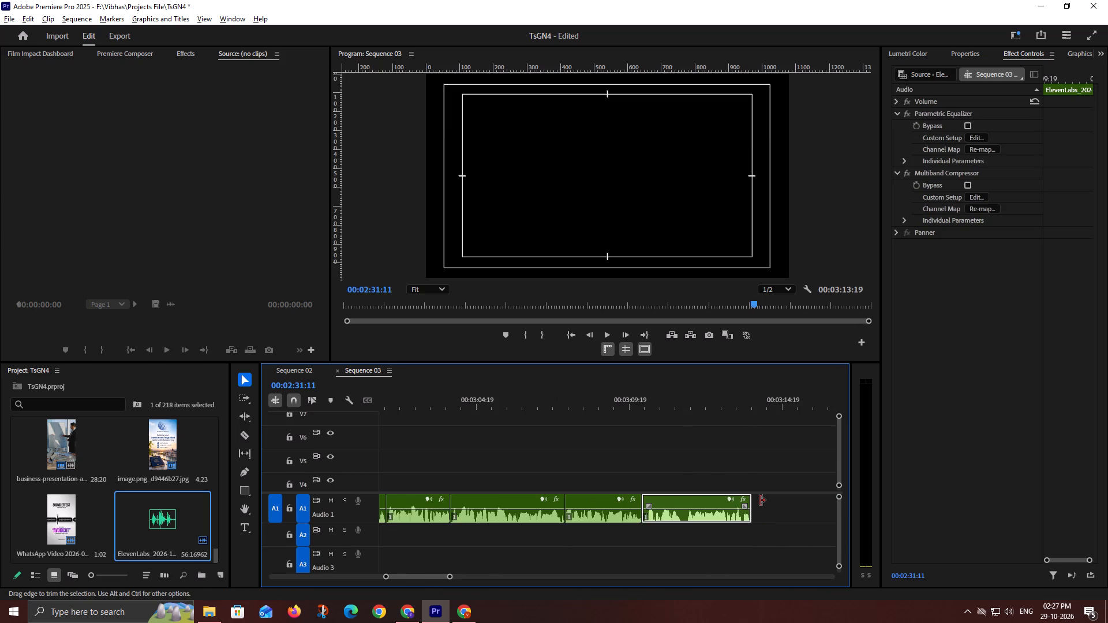
{"action": "scroll", "coordinate": [759, 500], "scroll_direction": "up", "scroll_amount": 20, "text": "alt"}
{"action": "left_click_drag", "start_coordinate": [718, 513], "coordinate": [697, 513]}
Split the last voiceover clip at the short pause near 00:03:11:12, trim the silence and close the gap.
{"action": "scroll", "coordinate": [743, 498], "scroll_direction": "down", "scroll_amount": 17, "text": "alt"}
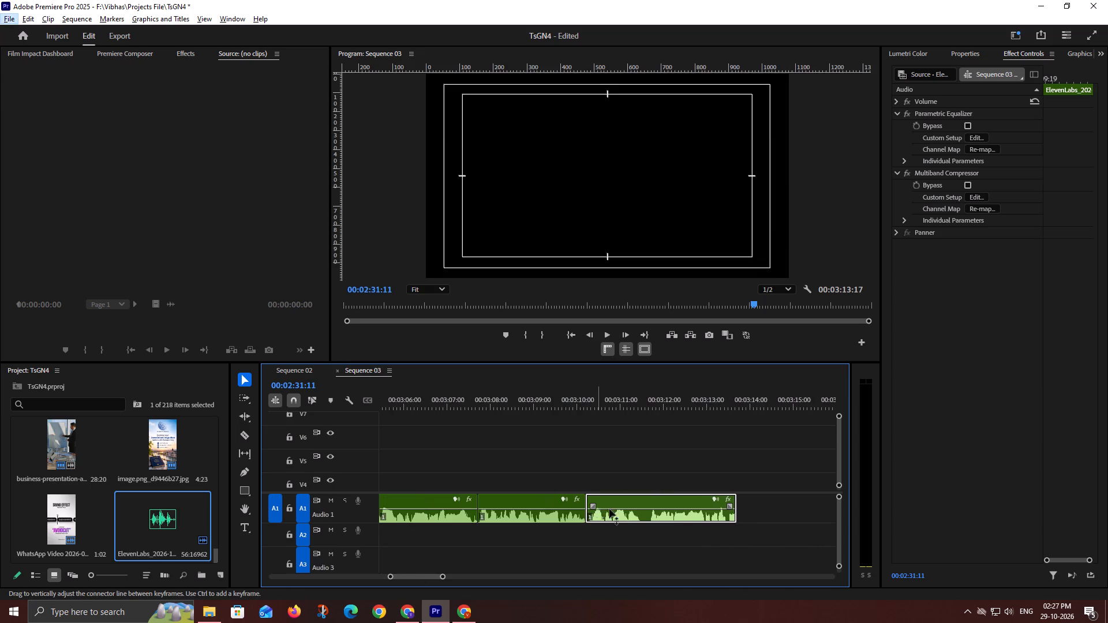
{"action": "scroll", "coordinate": [617, 509], "scroll_direction": "up", "scroll_amount": 7, "text": "alt"}
{"action": "key", "text": "c"}
{"action": "left_click", "coordinate": [667, 512]}
{"action": "key", "text": "v"}
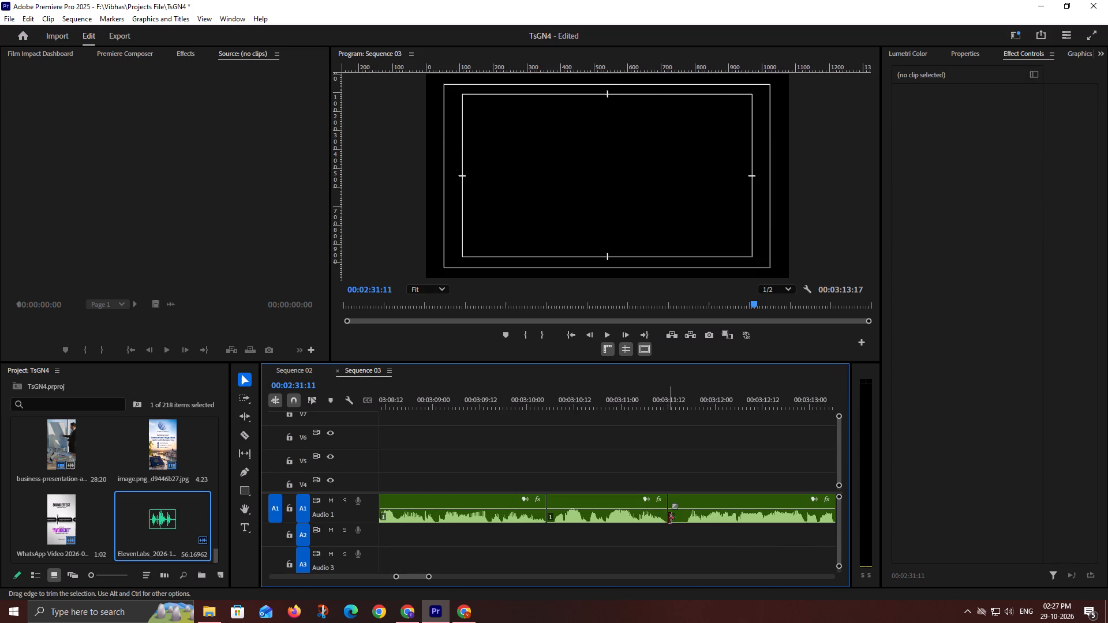
{"action": "left_click_drag", "start_coordinate": [671, 520], "coordinate": [688, 521]}
{"action": "left_click_drag", "start_coordinate": [729, 523], "coordinate": [713, 522]}
Review the whole sequence and the newly cut voiceover clips on the timeline.
{"action": "scroll", "coordinate": [708, 518], "scroll_direction": "down", "scroll_amount": 7}
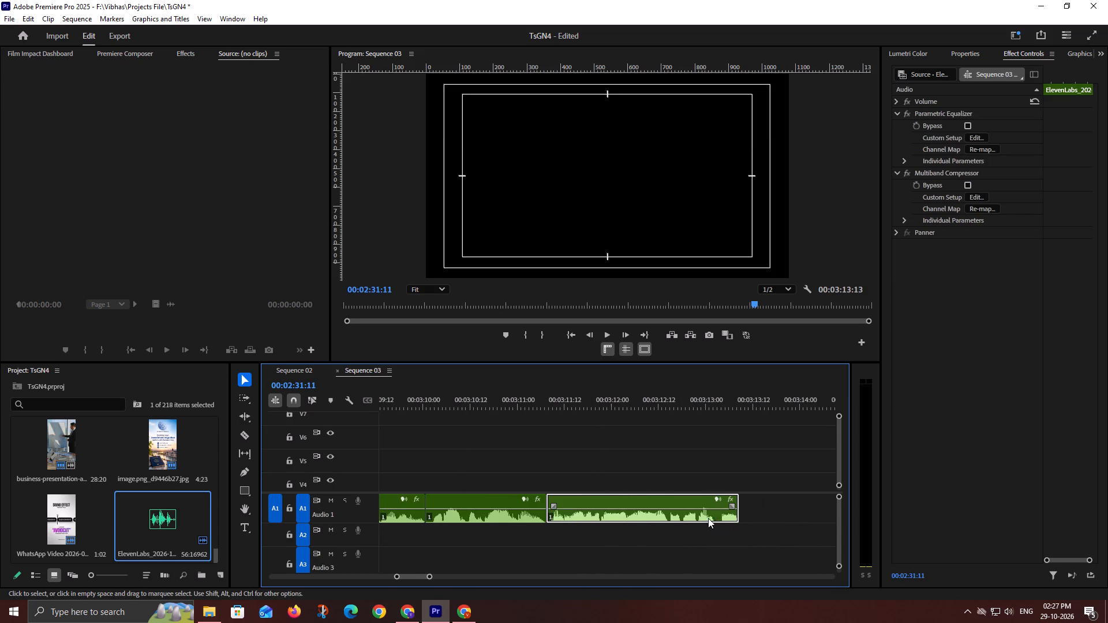
{"action": "scroll", "coordinate": [729, 519], "scroll_direction": "down", "scroll_amount": 16, "text": "alt"}
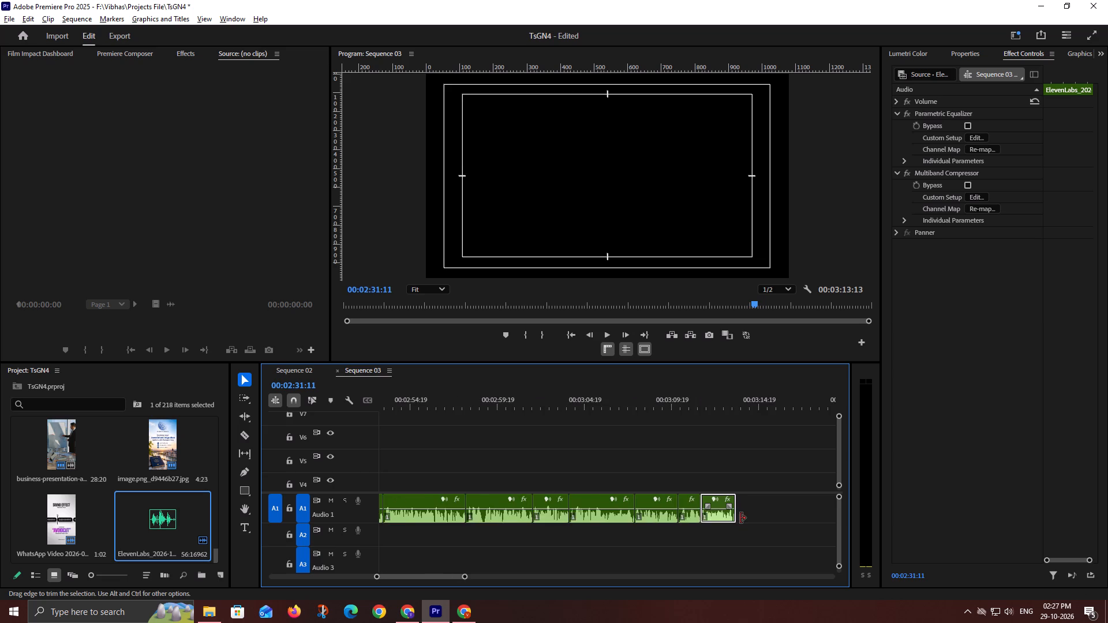
{"action": "scroll", "coordinate": [691, 504], "scroll_direction": "down", "scroll_amount": 7, "text": "alt"}
{"action": "left_click", "coordinate": [590, 476]}
{"action": "key", "text": "backslash"}
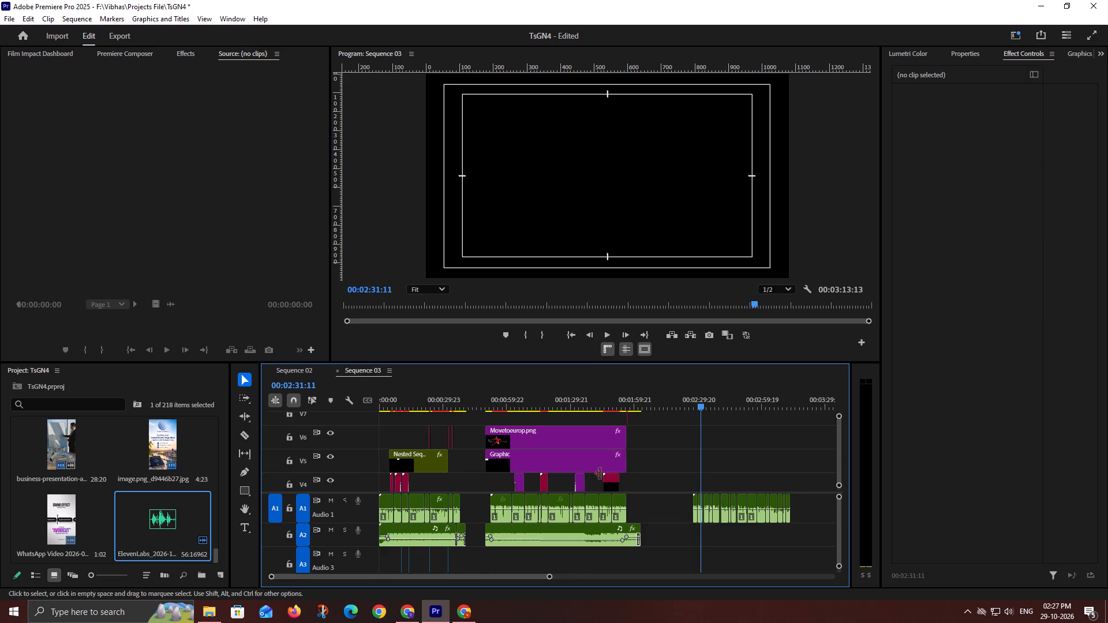
{"action": "scroll", "coordinate": [735, 461], "scroll_direction": "up", "scroll_amount": 20, "text": "alt"}
{"action": "scroll", "coordinate": [735, 461], "scroll_direction": "up", "scroll_amount": 1, "text": "alt"}
{"action": "scroll", "coordinate": [736, 461], "scroll_direction": "down", "scroll_amount": 6, "text": "alt"}
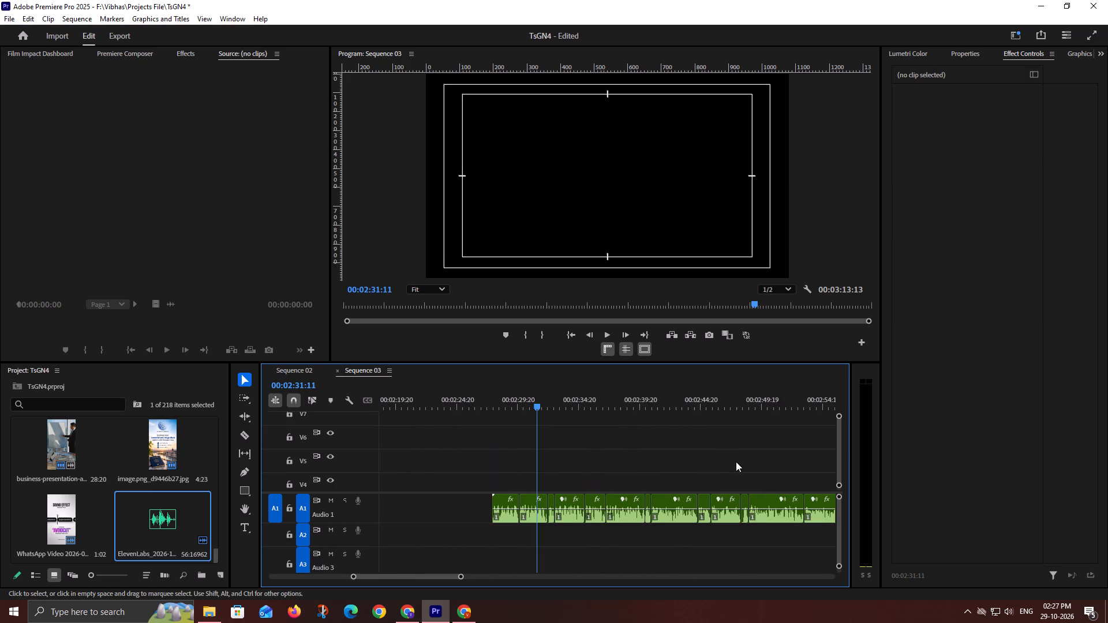
Save the TsGN4 project.
{"action": "key", "text": "ctrl+s"}
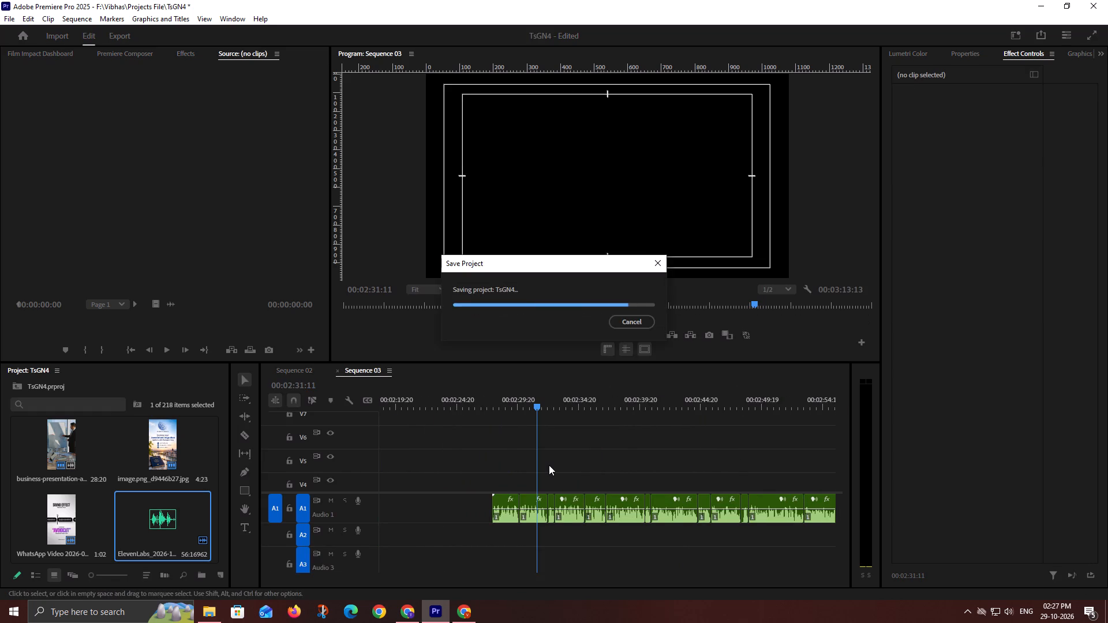
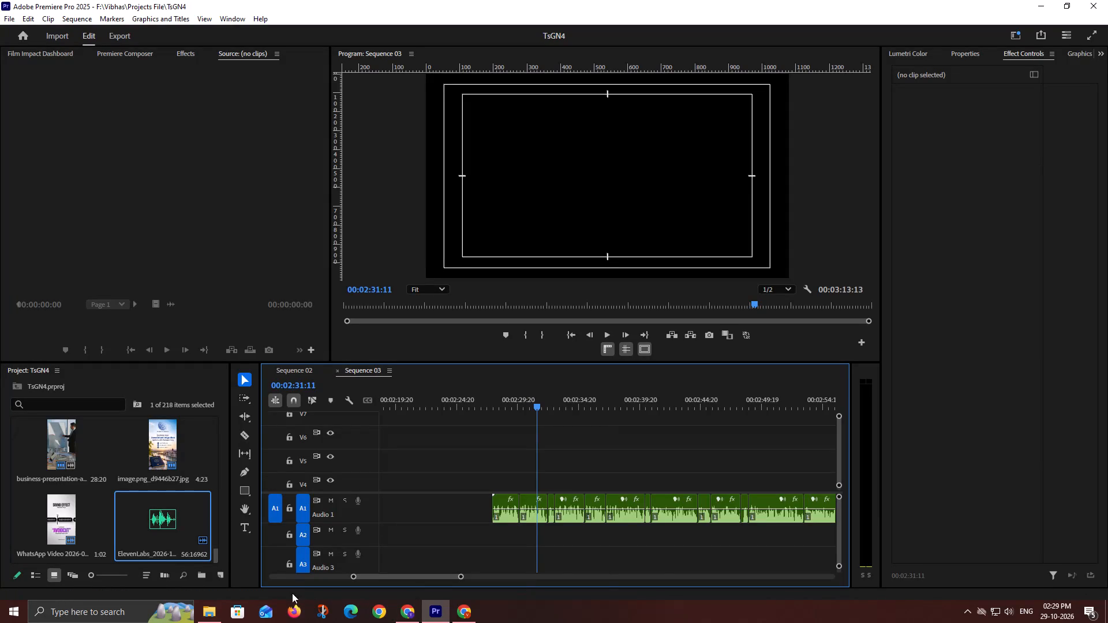
Switch to File Explorer, open the nested New folder of stock footage on drive F:, and preview the flat-design checklist animation clip.
{"action": "left_click", "coordinate": [197, 614]}
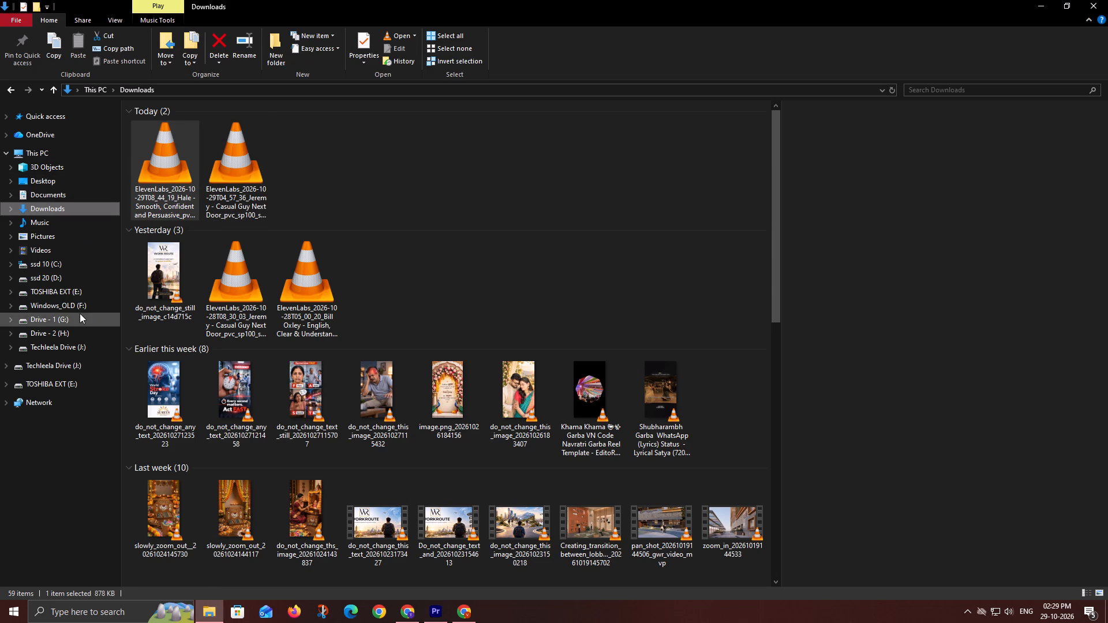
{"action": "left_click", "coordinate": [85, 299]}
{"action": "double_click", "coordinate": [315, 130]}
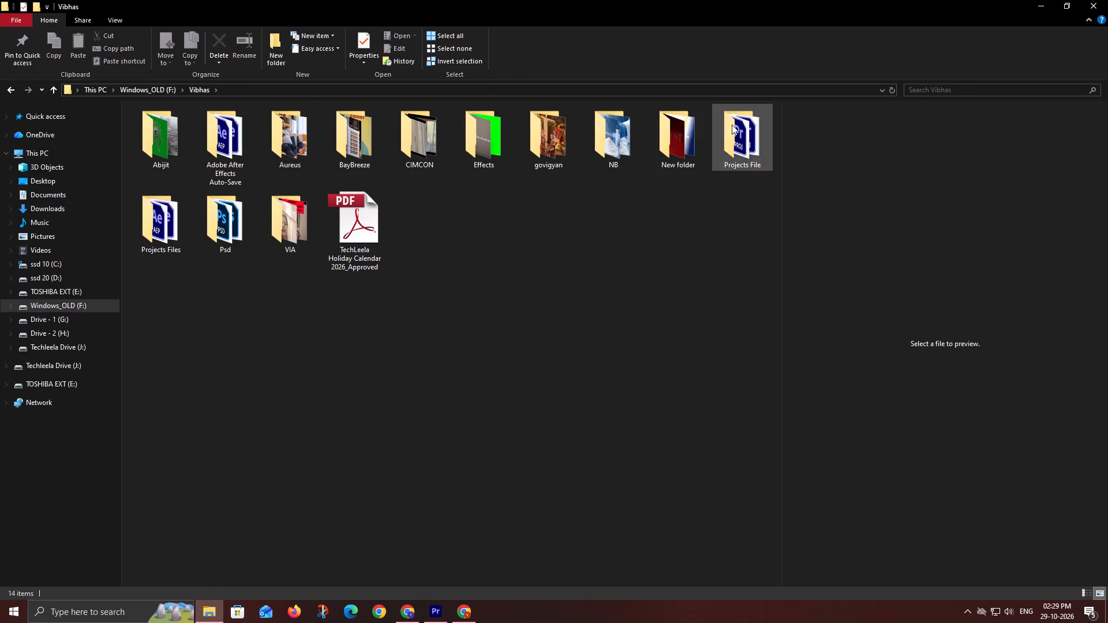
{"action": "double_click", "coordinate": [692, 129]}
{"action": "double_click", "coordinate": [149, 130]}
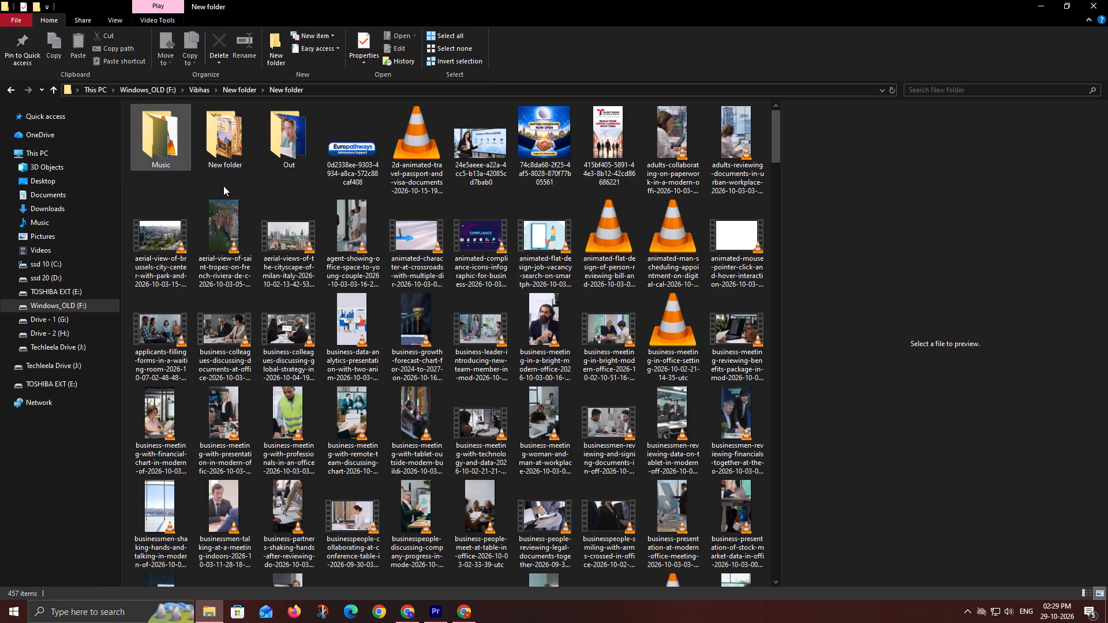
{"action": "scroll", "coordinate": [459, 207], "scroll_direction": "down", "scroll_amount": 1}
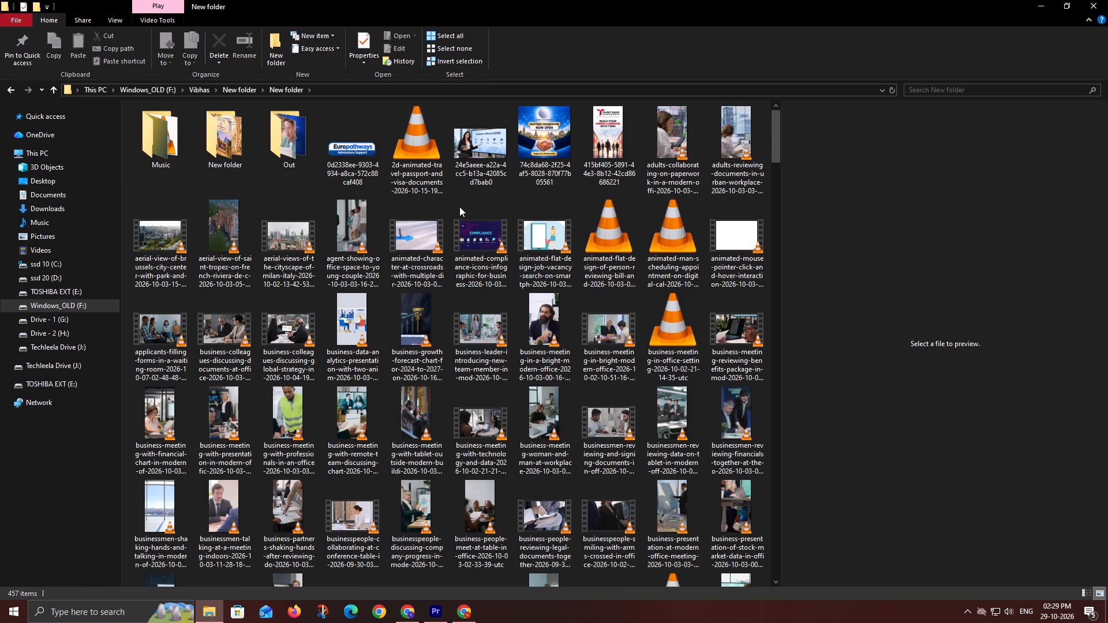
{"action": "scroll", "coordinate": [455, 207], "scroll_direction": "down", "scroll_amount": 2}
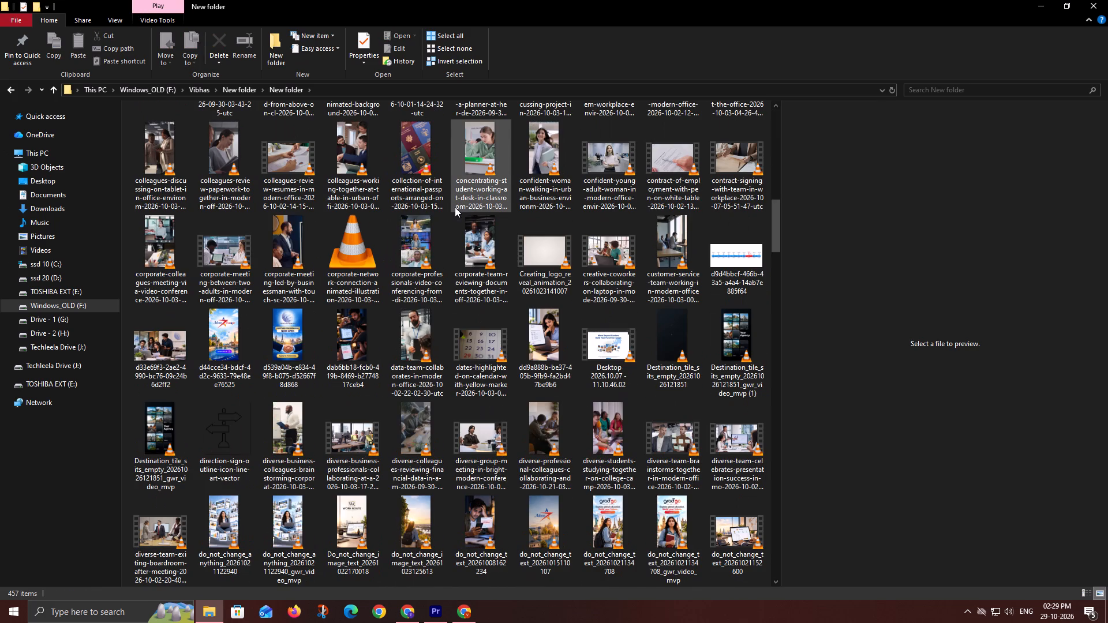
{"action": "scroll", "coordinate": [455, 207], "scroll_direction": "down", "scroll_amount": 2}
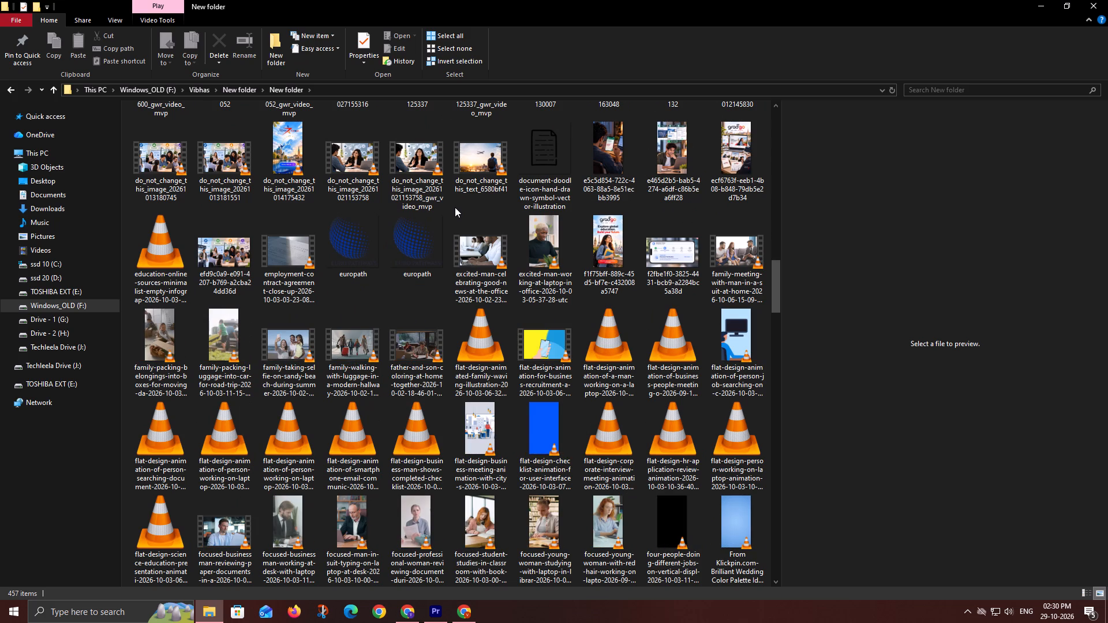
{"action": "scroll", "coordinate": [455, 207], "scroll_direction": "down", "scroll_amount": 1}
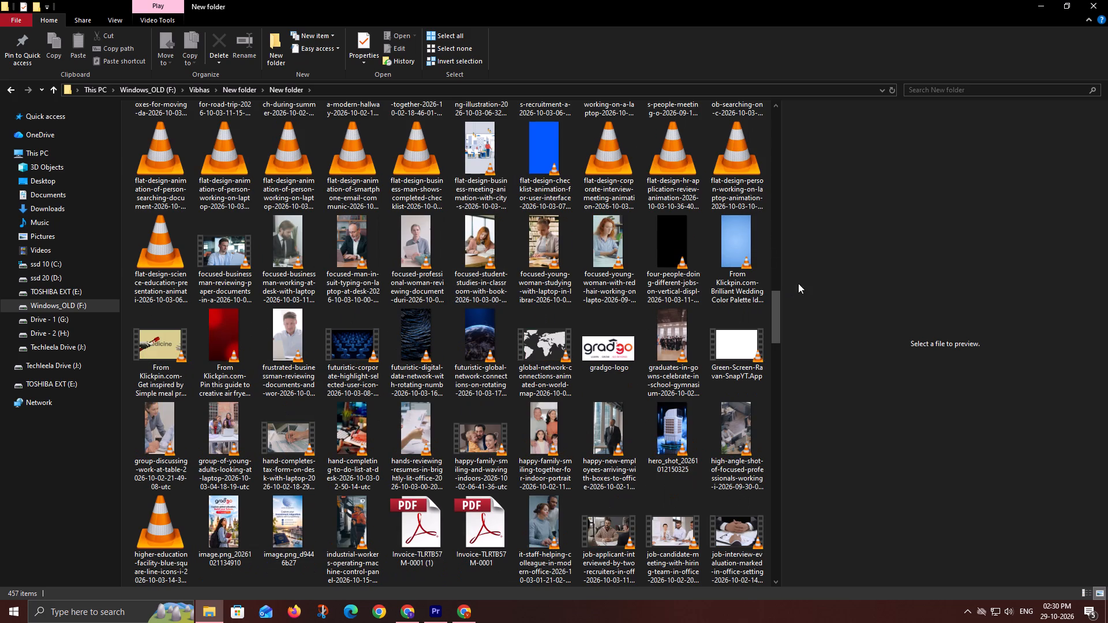
{"action": "left_click", "coordinate": [538, 164]}
{"action": "double_click", "coordinate": [538, 164]}
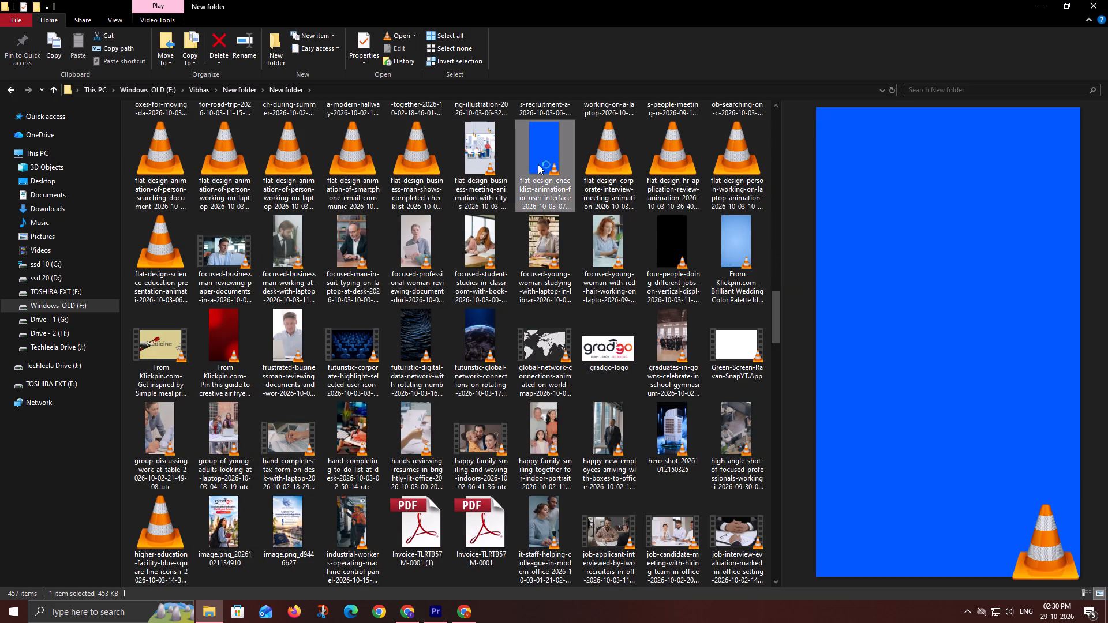
{"action": "left_click", "coordinate": [1101, 0]}
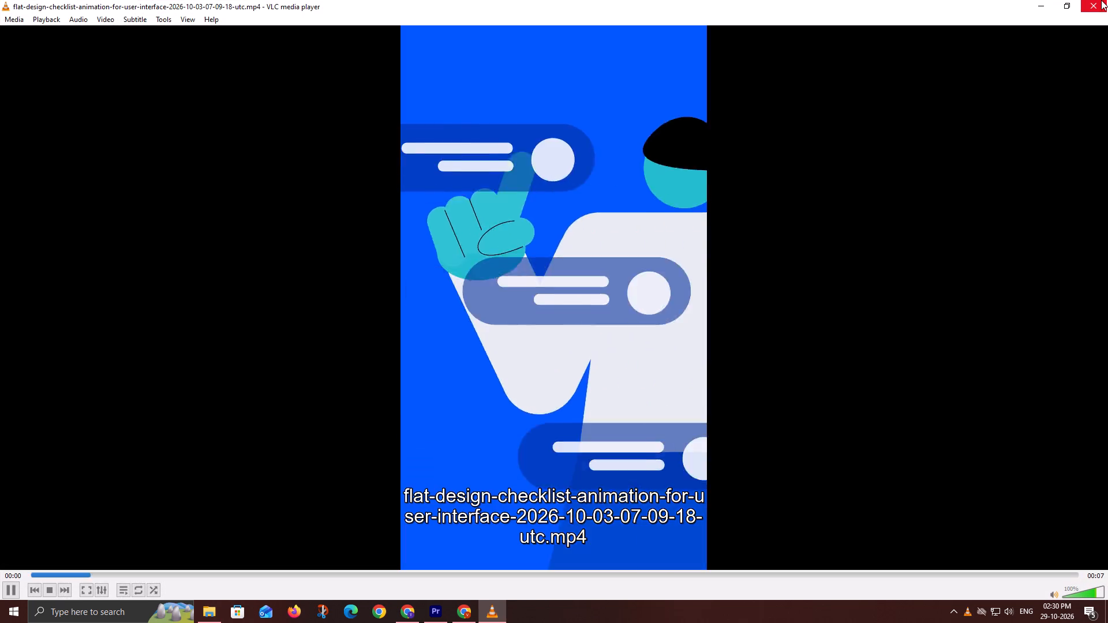
Look through the rest of the stock footage folder for clips that suit the voiceover.
{"action": "scroll", "coordinate": [409, 286], "scroll_direction": "down", "scroll_amount": 1}
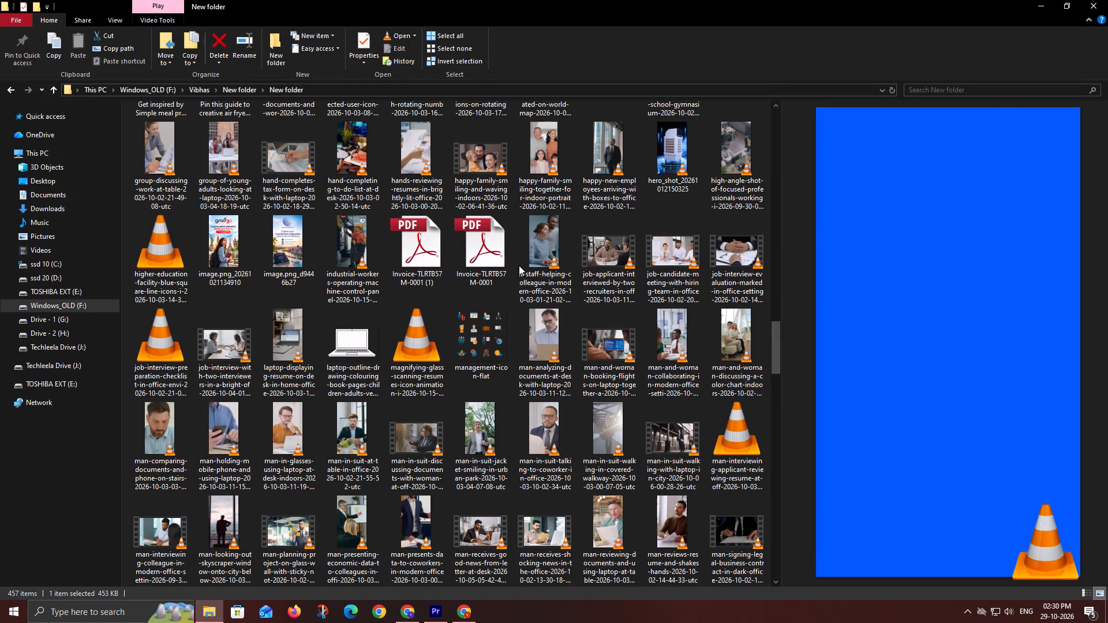
{"action": "scroll", "coordinate": [519, 265], "scroll_direction": "down", "scroll_amount": 2}
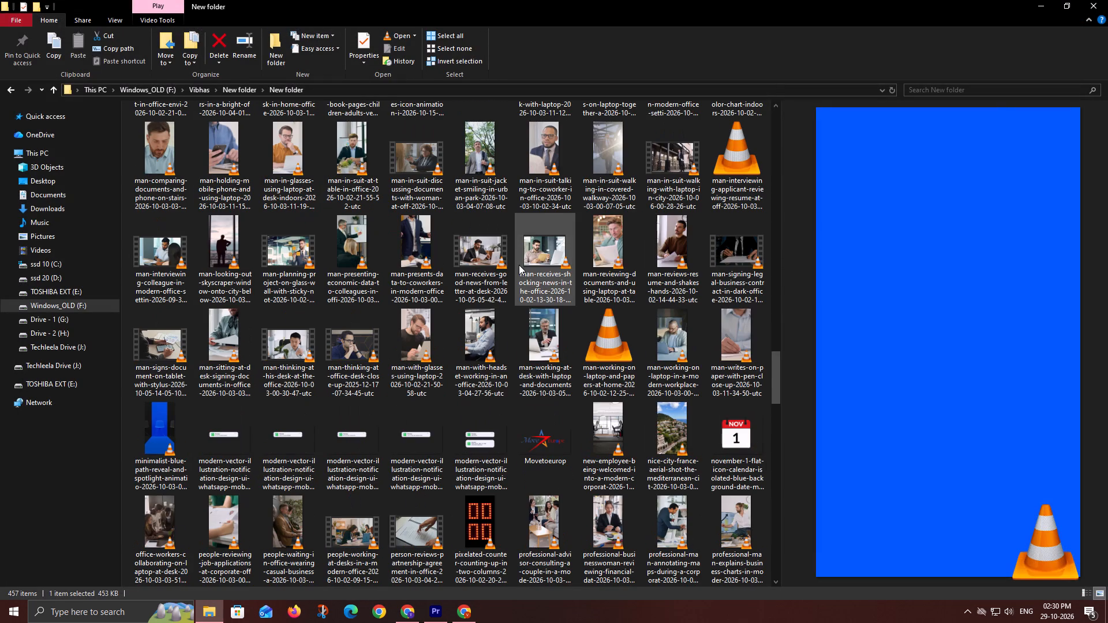
{"action": "scroll", "coordinate": [519, 265], "scroll_direction": "down", "scroll_amount": 2}
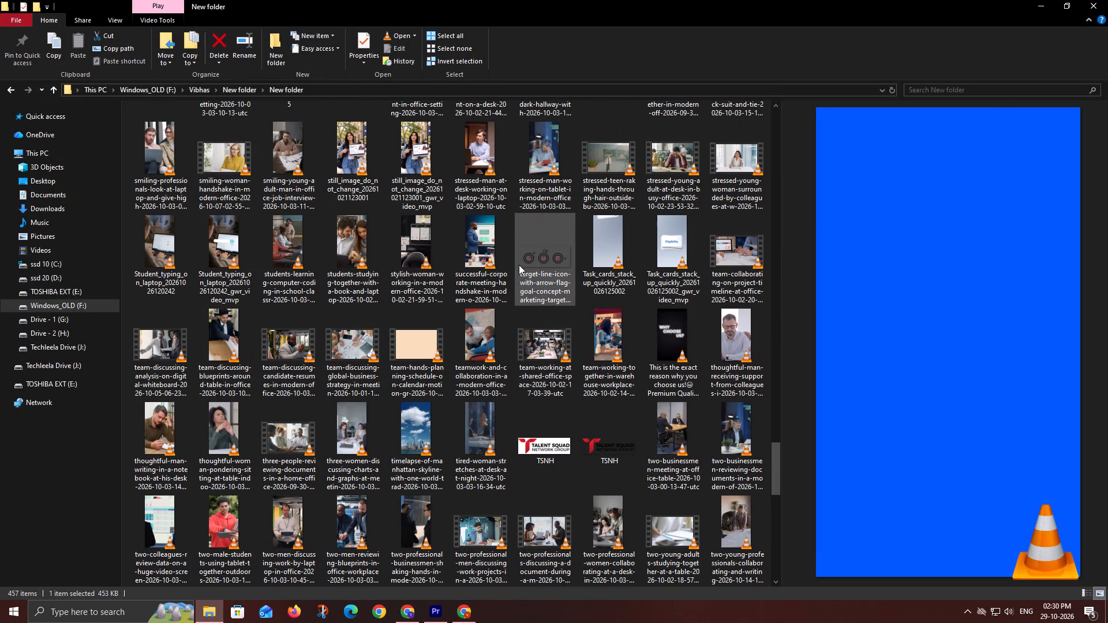
{"action": "scroll", "coordinate": [536, 261], "scroll_direction": "down", "scroll_amount": 2}
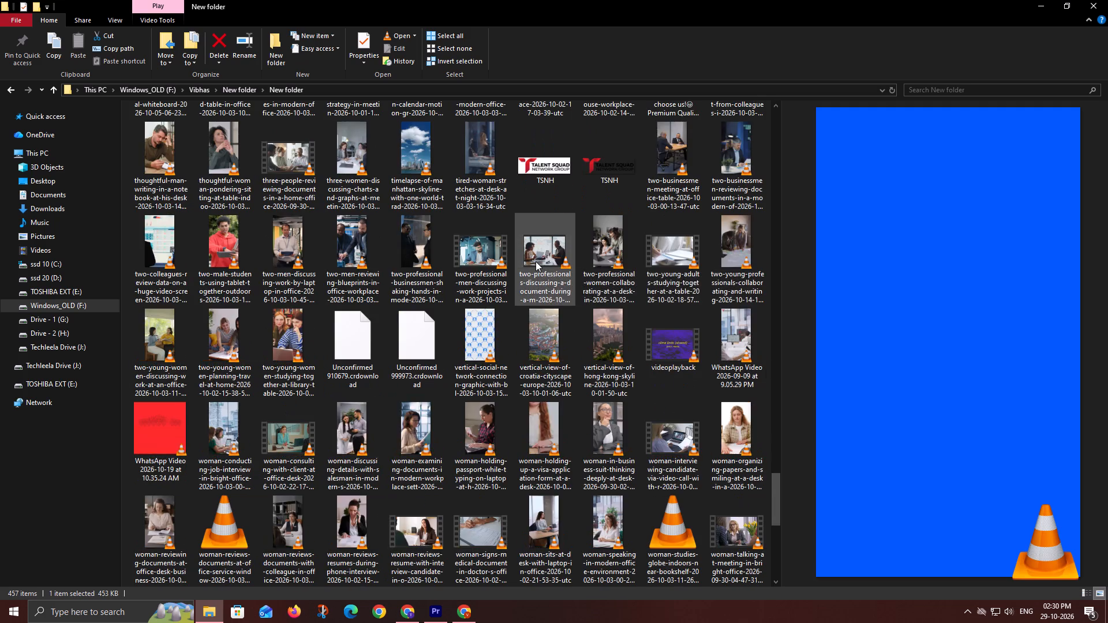
{"action": "scroll", "coordinate": [536, 261], "scroll_direction": "down", "scroll_amount": 2}
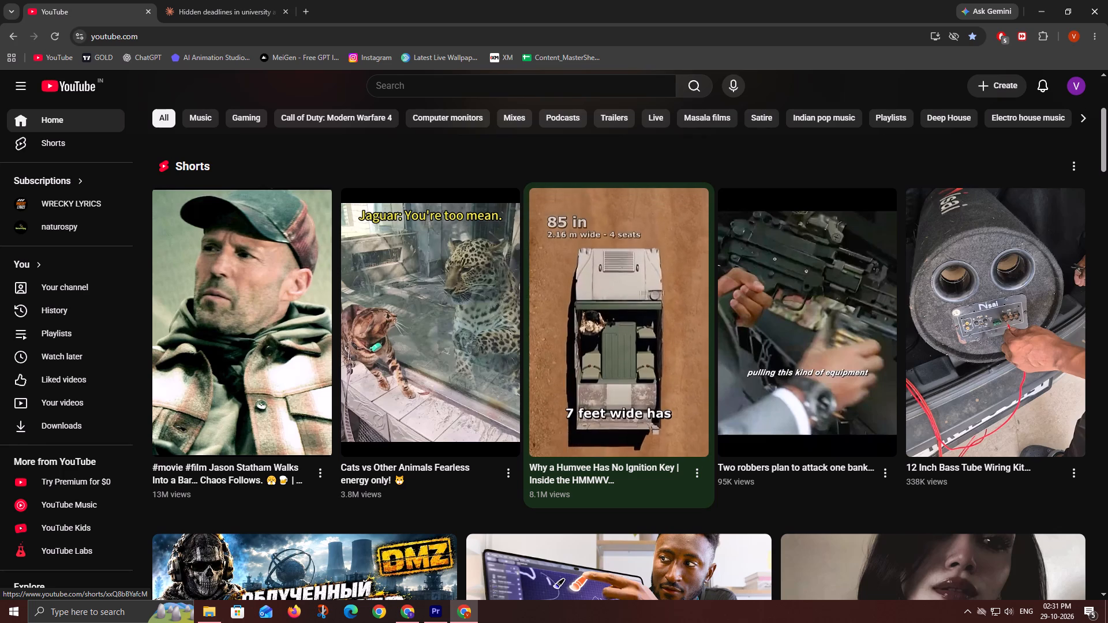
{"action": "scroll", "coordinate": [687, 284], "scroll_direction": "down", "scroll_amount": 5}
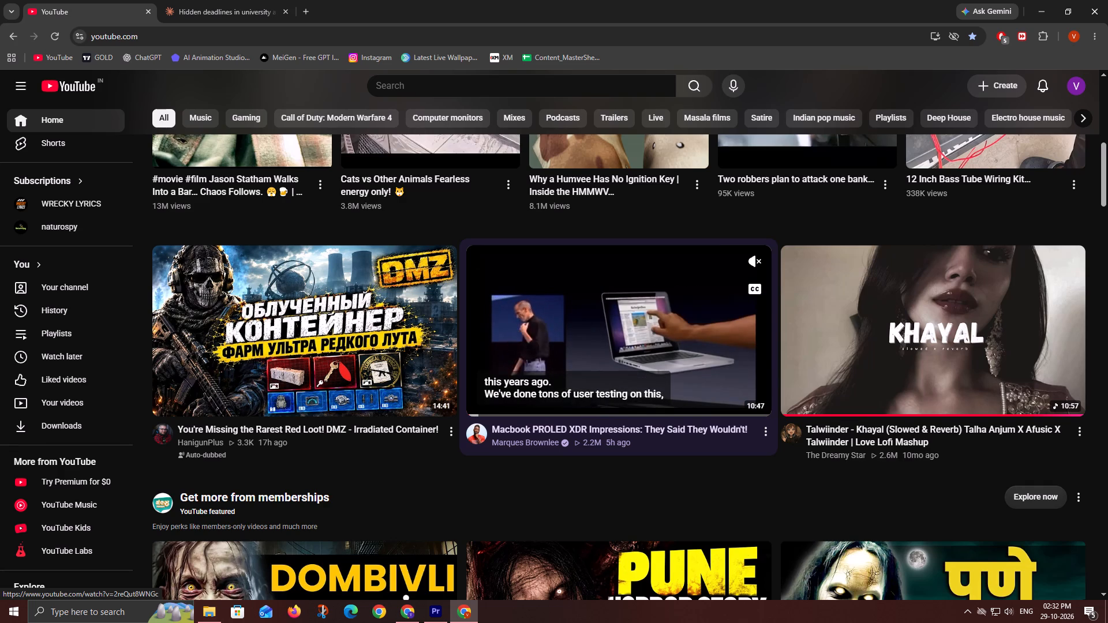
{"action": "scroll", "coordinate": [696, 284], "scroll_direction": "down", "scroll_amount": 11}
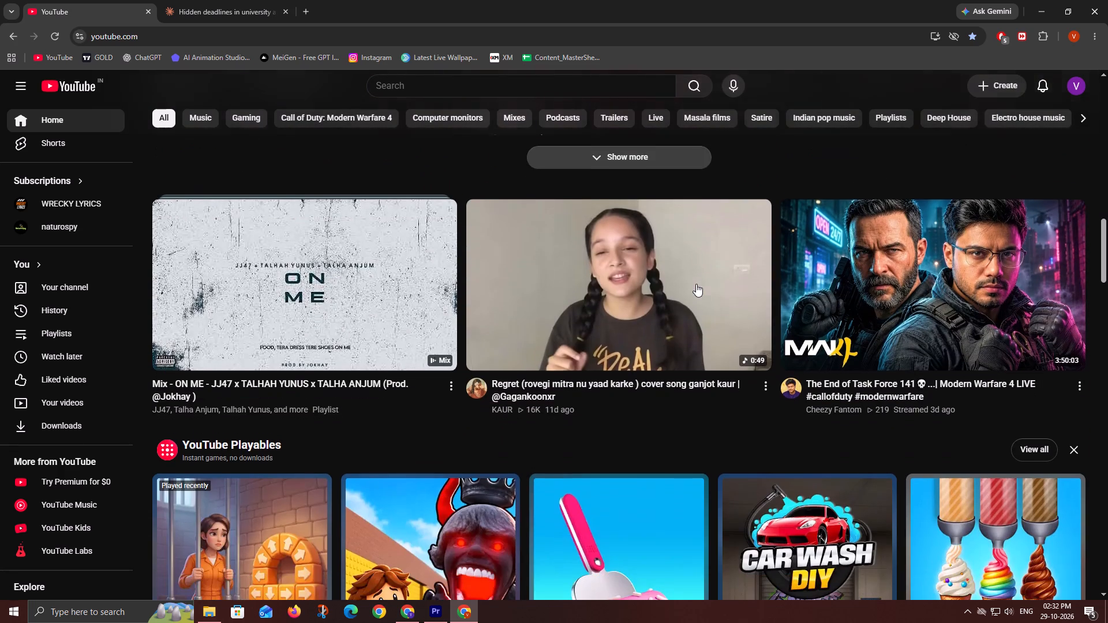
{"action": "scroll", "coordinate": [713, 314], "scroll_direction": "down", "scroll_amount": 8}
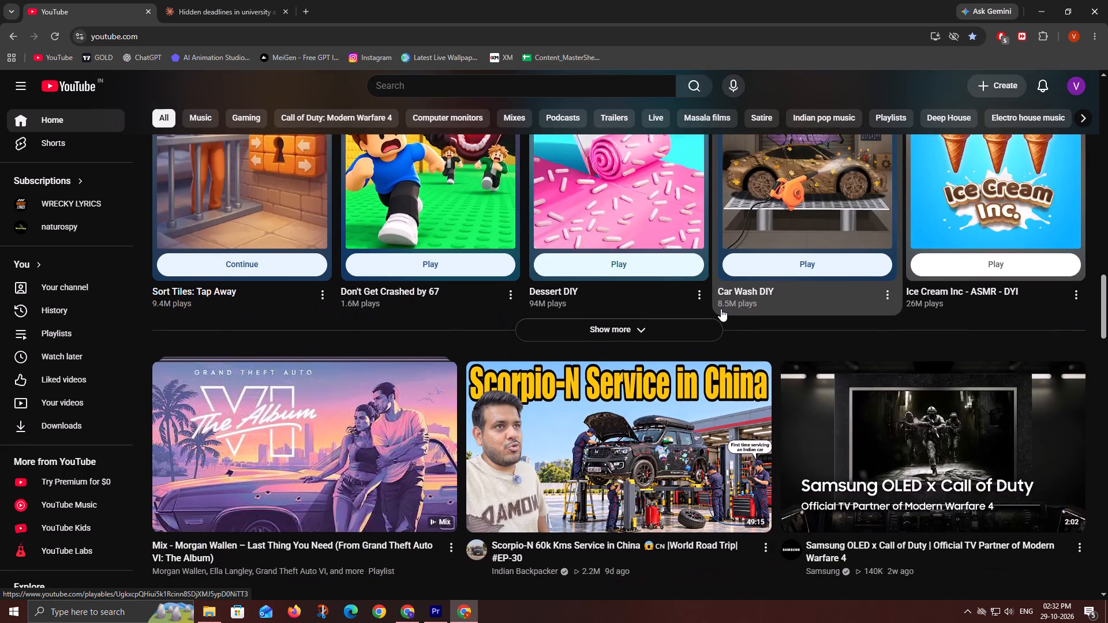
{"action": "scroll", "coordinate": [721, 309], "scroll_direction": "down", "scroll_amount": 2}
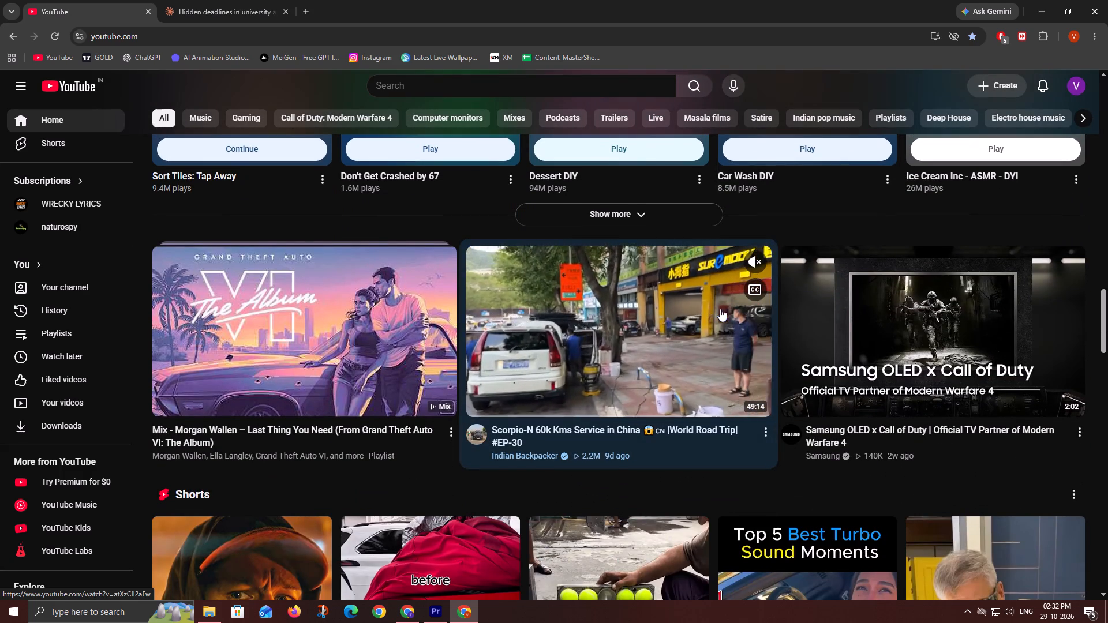
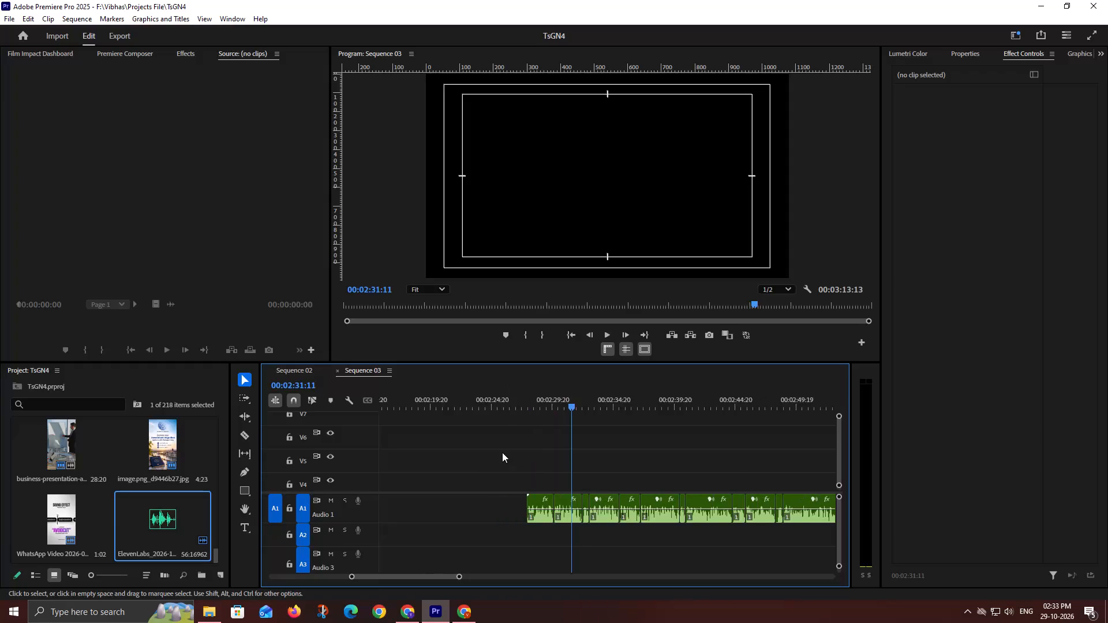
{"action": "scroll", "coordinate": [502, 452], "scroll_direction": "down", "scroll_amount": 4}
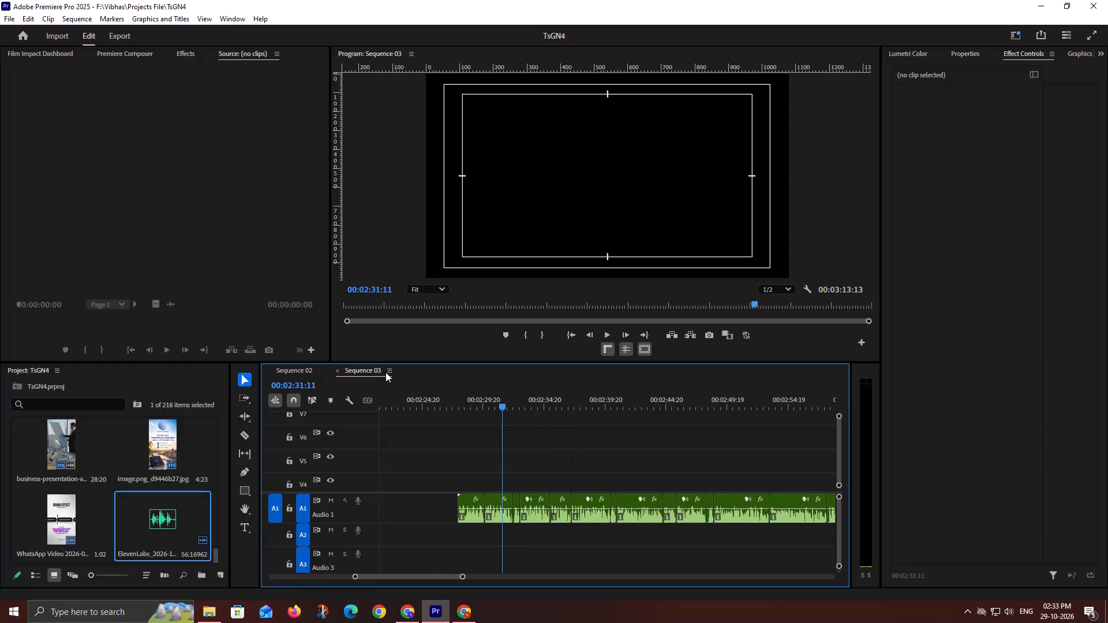
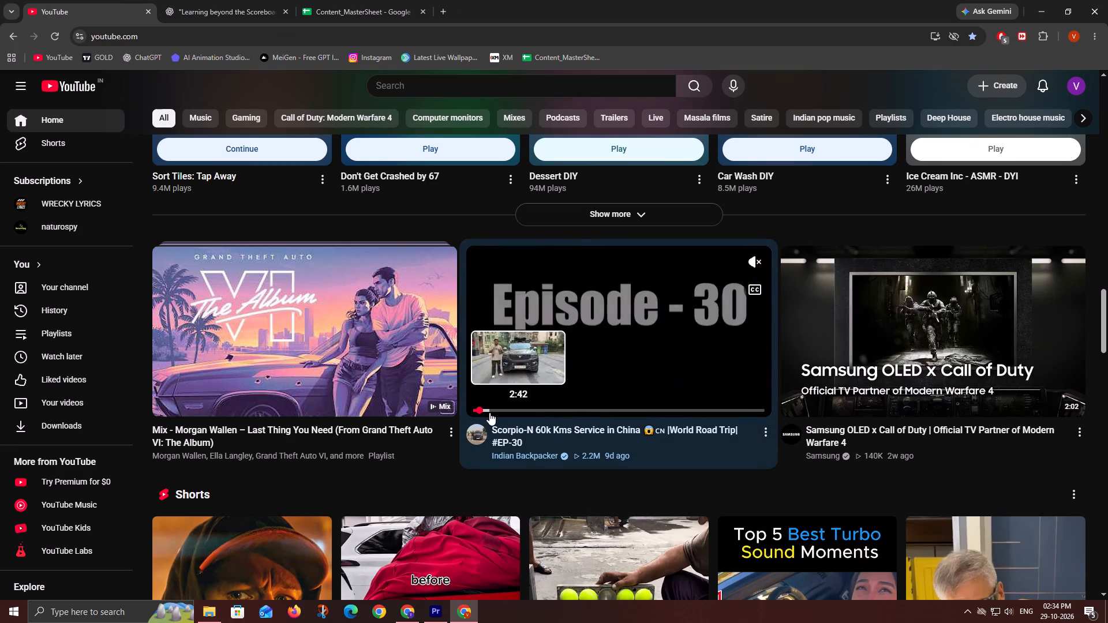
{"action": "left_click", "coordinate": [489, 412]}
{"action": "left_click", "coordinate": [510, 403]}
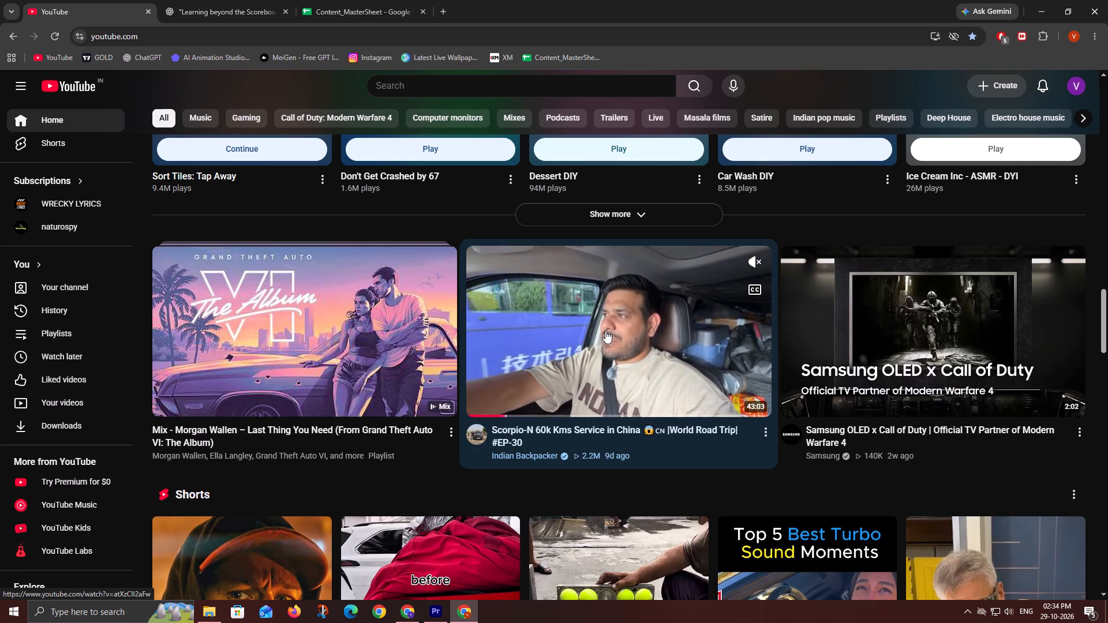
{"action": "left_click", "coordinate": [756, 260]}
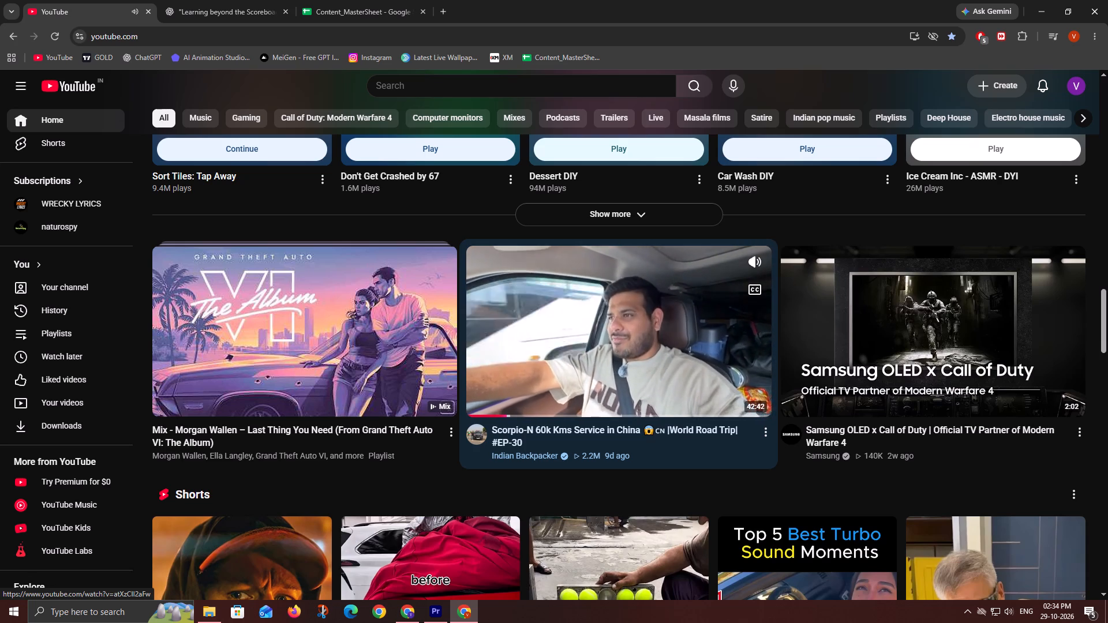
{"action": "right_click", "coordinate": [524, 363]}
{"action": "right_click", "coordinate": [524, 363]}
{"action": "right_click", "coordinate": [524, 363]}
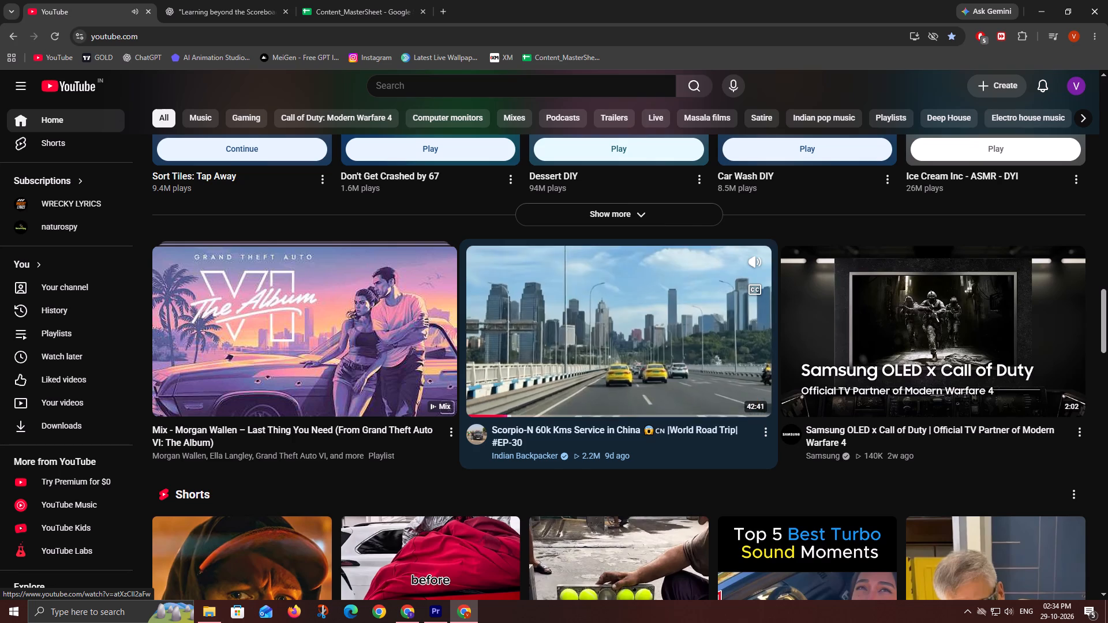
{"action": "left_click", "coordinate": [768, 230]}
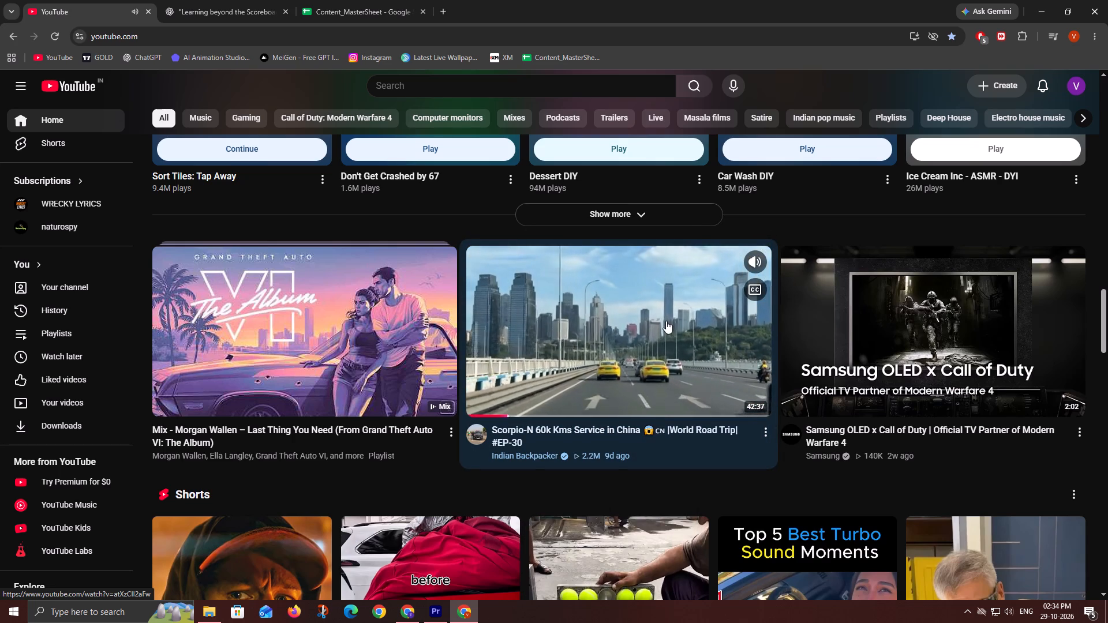
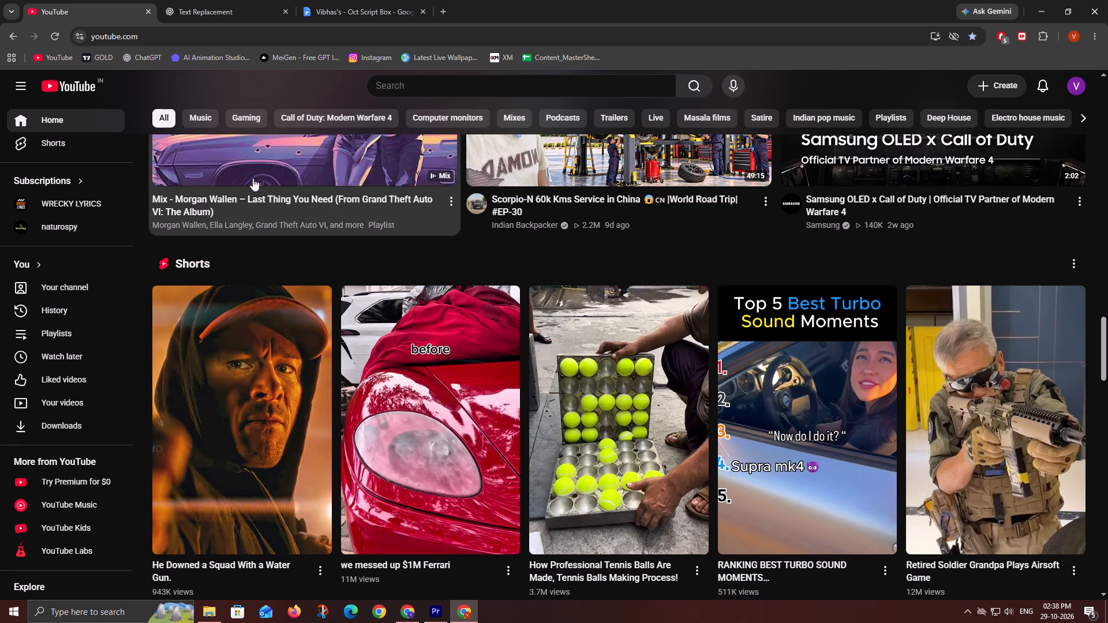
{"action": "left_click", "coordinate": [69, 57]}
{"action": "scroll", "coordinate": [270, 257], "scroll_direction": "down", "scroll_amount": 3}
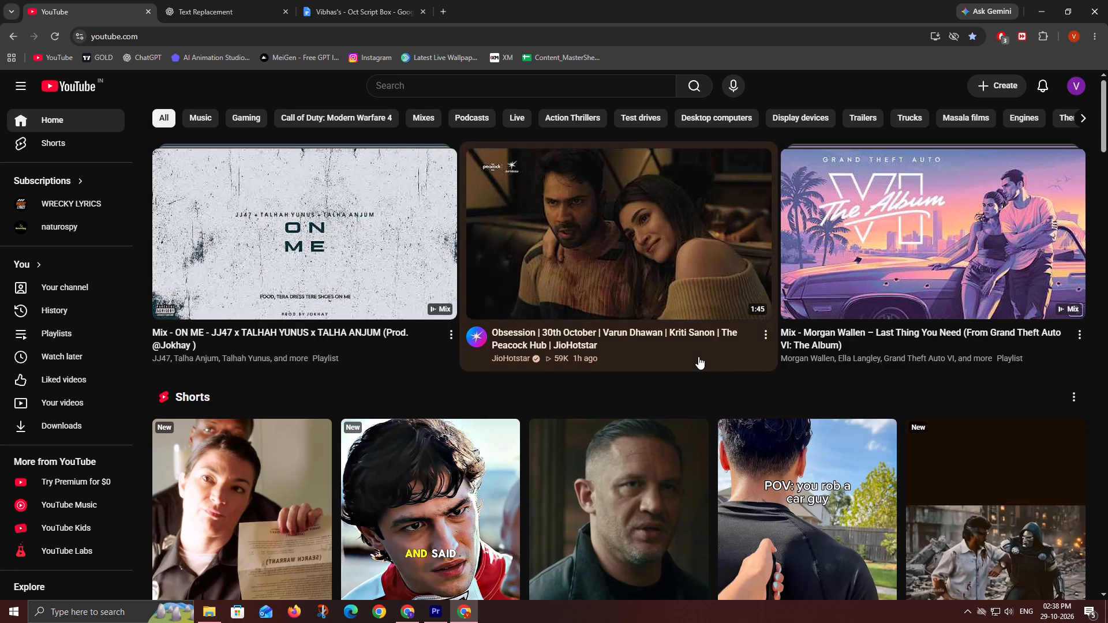
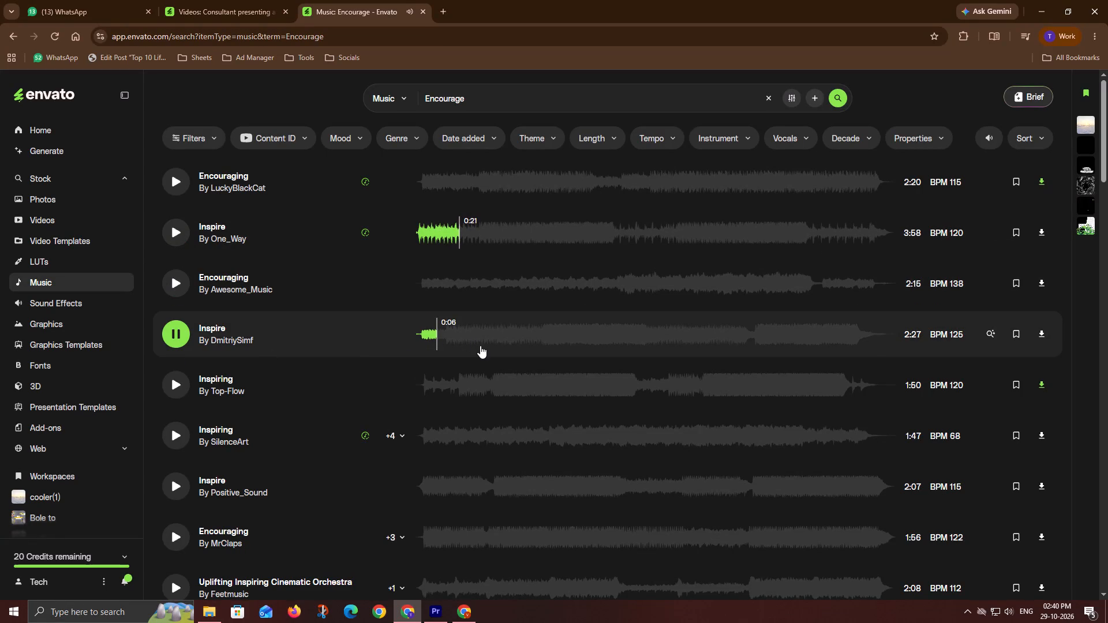
Switch back to Envato and search its music library for "deadline".
{"action": "left_click", "coordinate": [474, 621]}
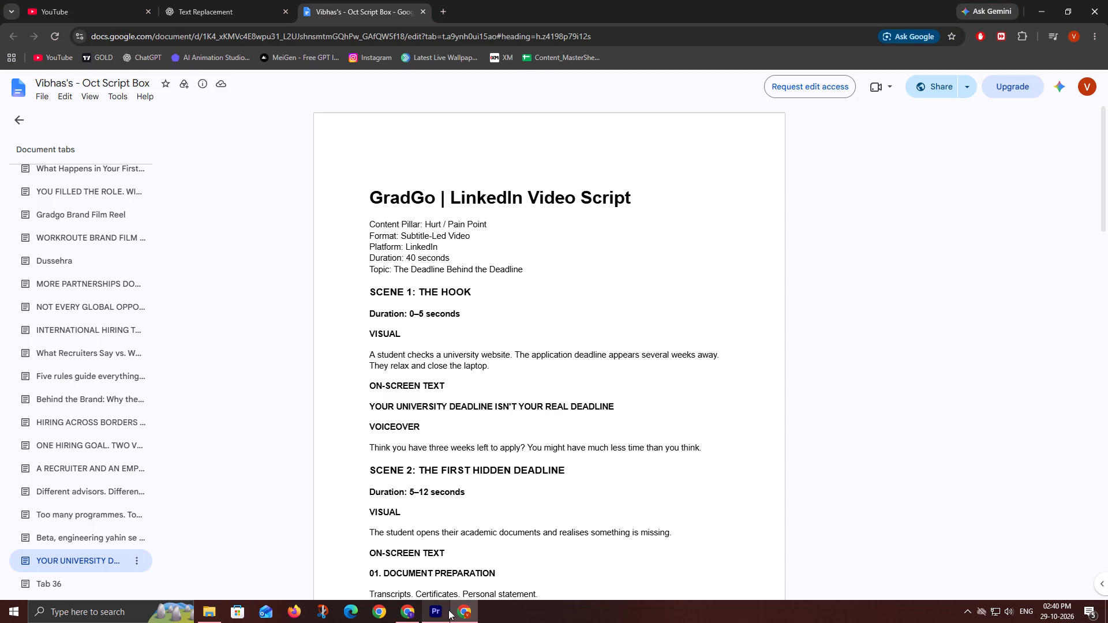
{"action": "left_click", "coordinate": [448, 610]}
{"action": "left_click", "coordinate": [405, 621]}
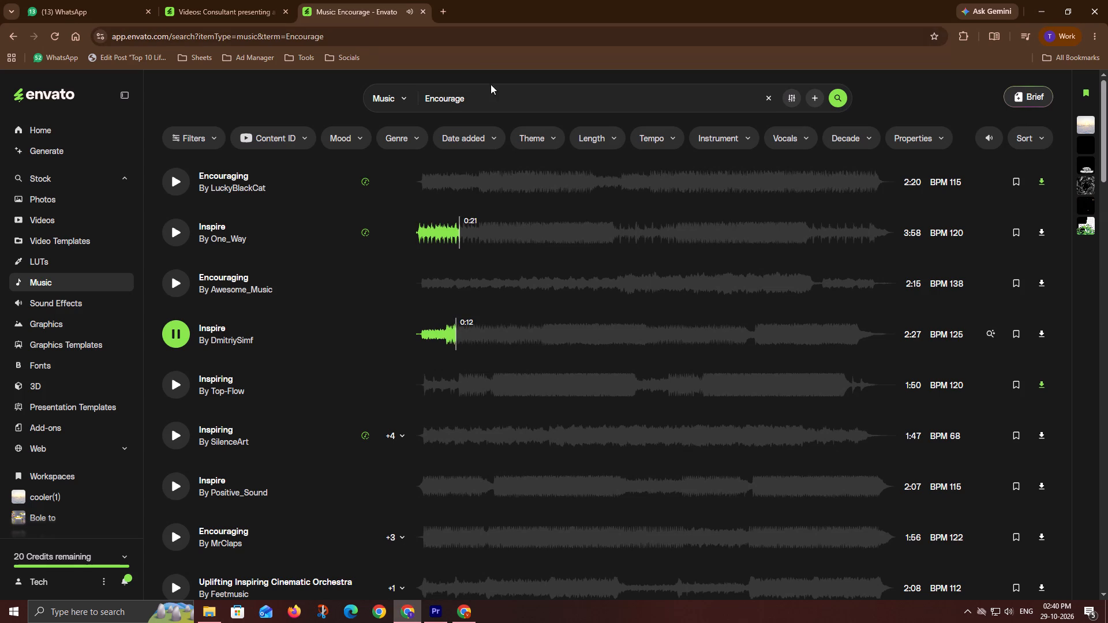
{"action": "left_click", "coordinate": [488, 108]}
{"action": "left_click", "coordinate": [491, 97]}
{"action": "key", "text": "ctrl+a"}
{"action": "type", "text": "deadline"}
{"action": "key", "text": "Return"}
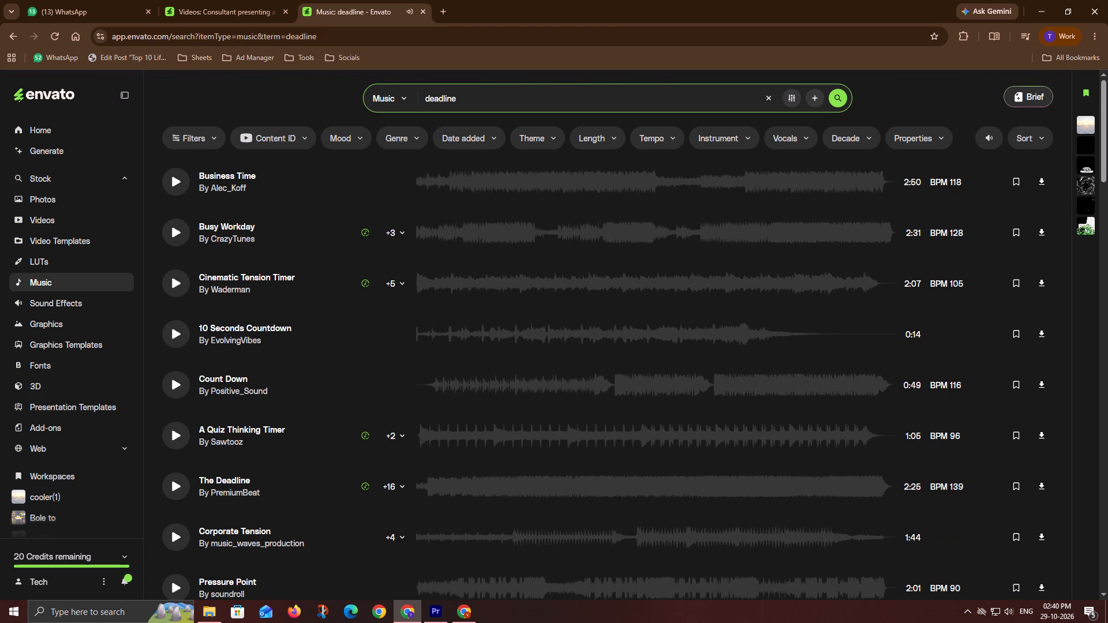
Listen to the Business Time track by Alec_Koff and several parts of the Count Down track by Positive_Sound.
{"action": "left_click", "coordinate": [179, 187]}
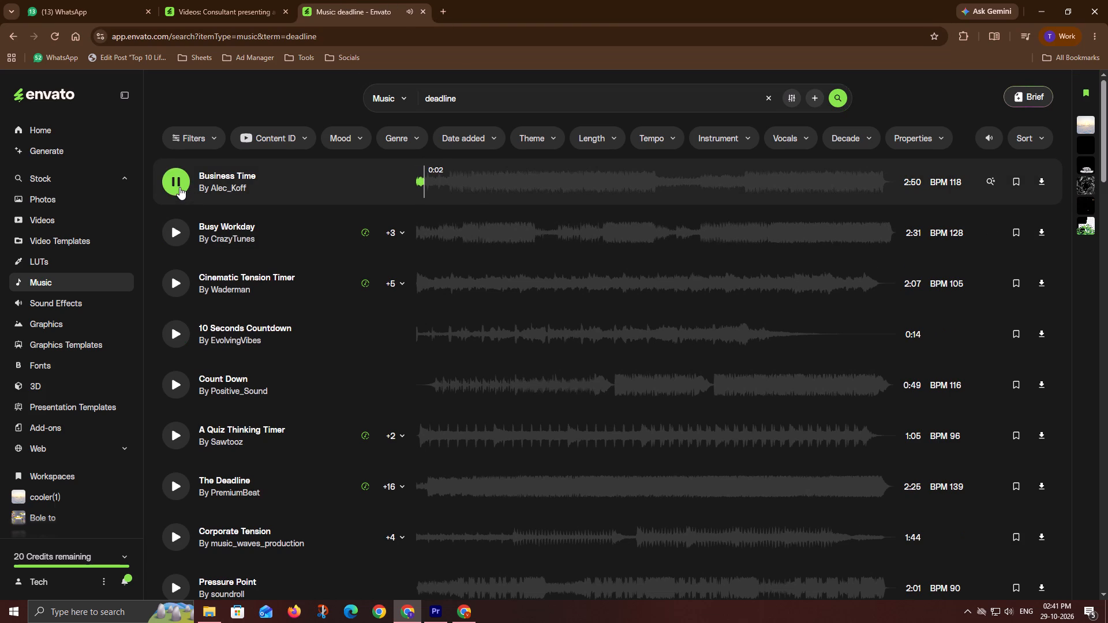
{"action": "left_click", "coordinate": [447, 185]}
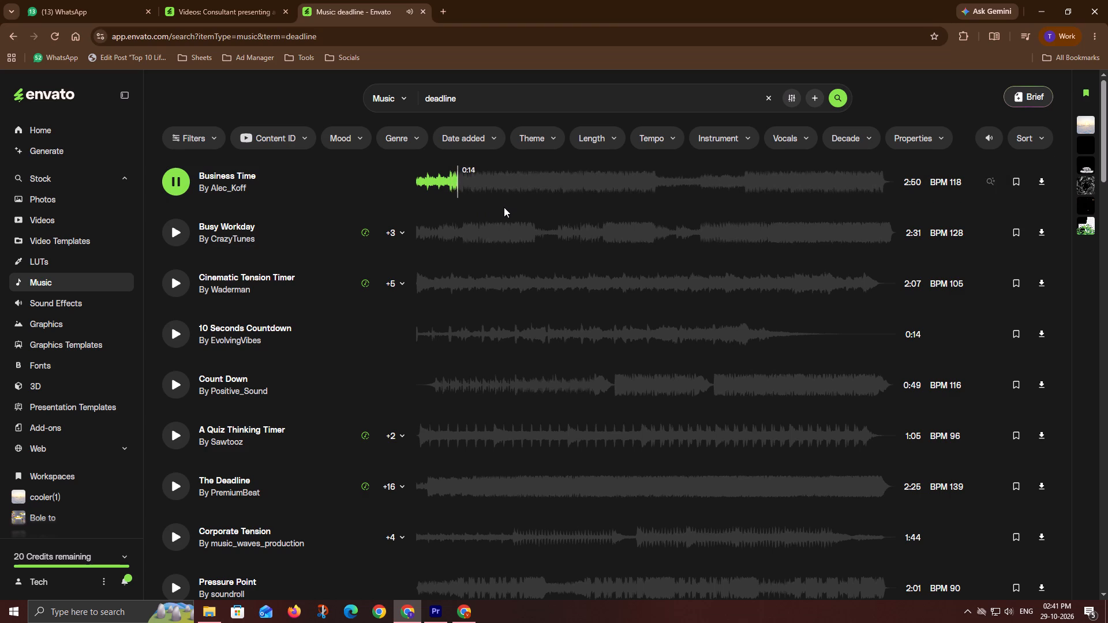
{"action": "left_click", "coordinate": [177, 391]}
{"action": "left_click", "coordinate": [456, 389]}
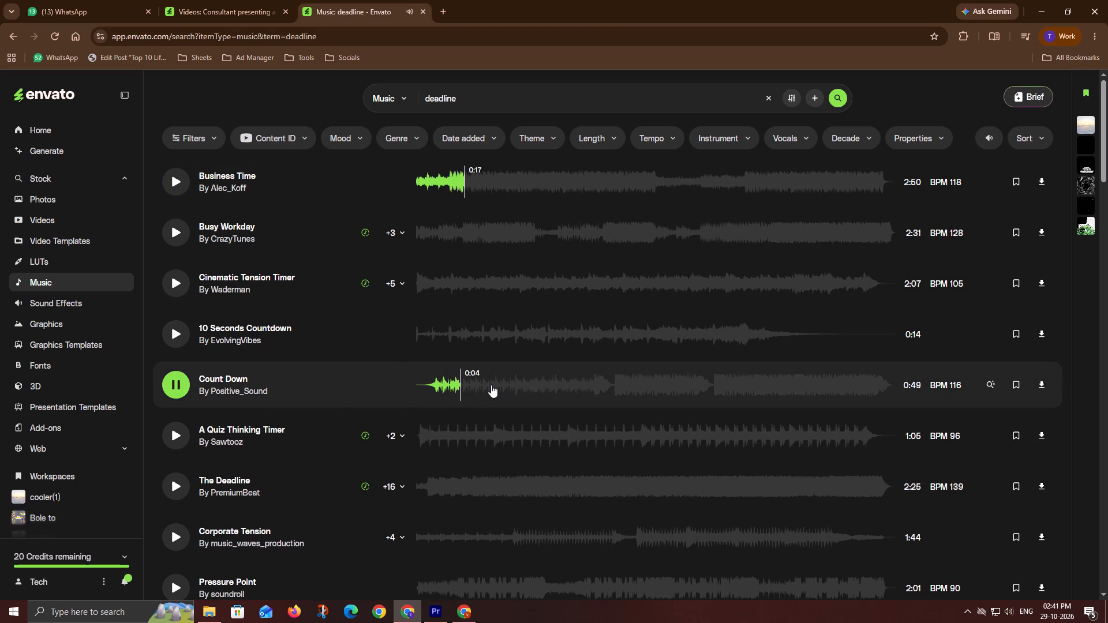
{"action": "left_click", "coordinate": [517, 382]}
{"action": "left_click", "coordinate": [602, 382]}
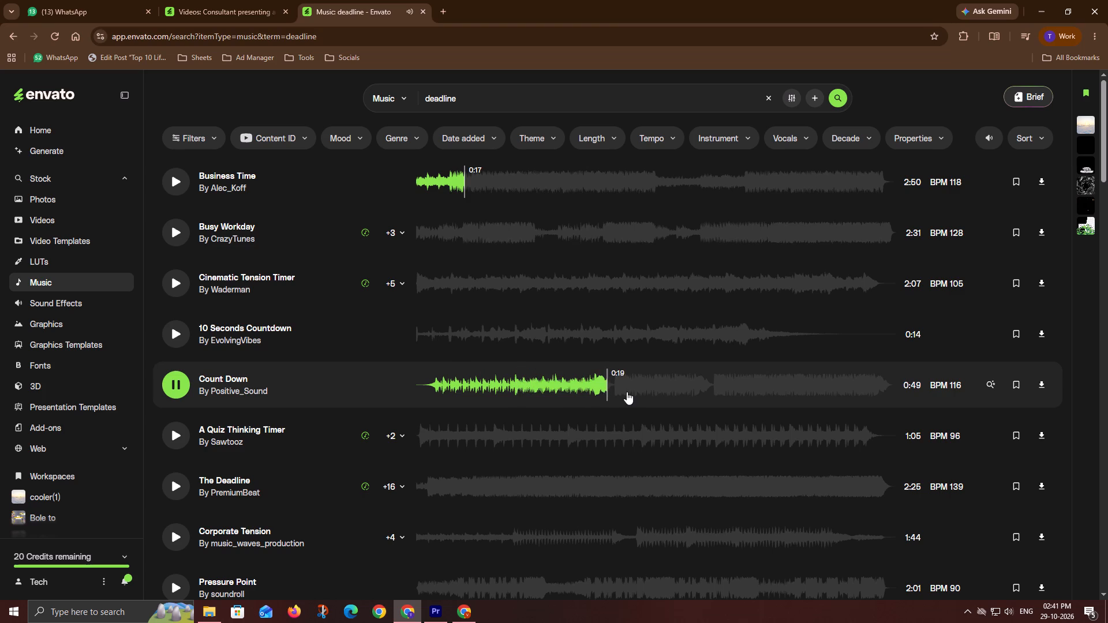
{"action": "left_click", "coordinate": [430, 380]}
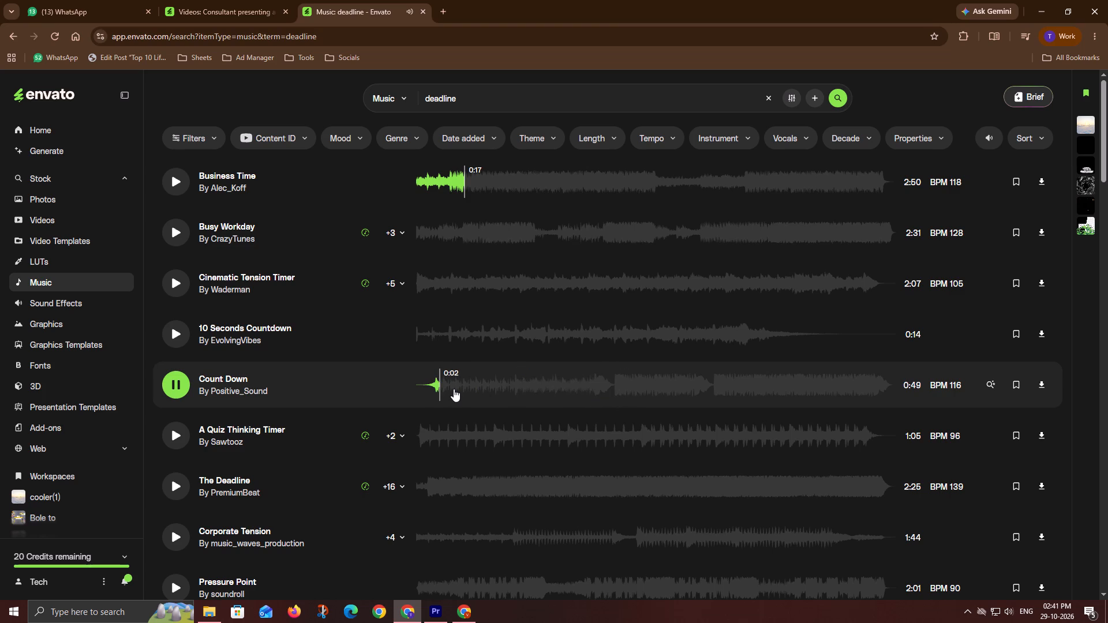
{"action": "left_click", "coordinate": [169, 385]}
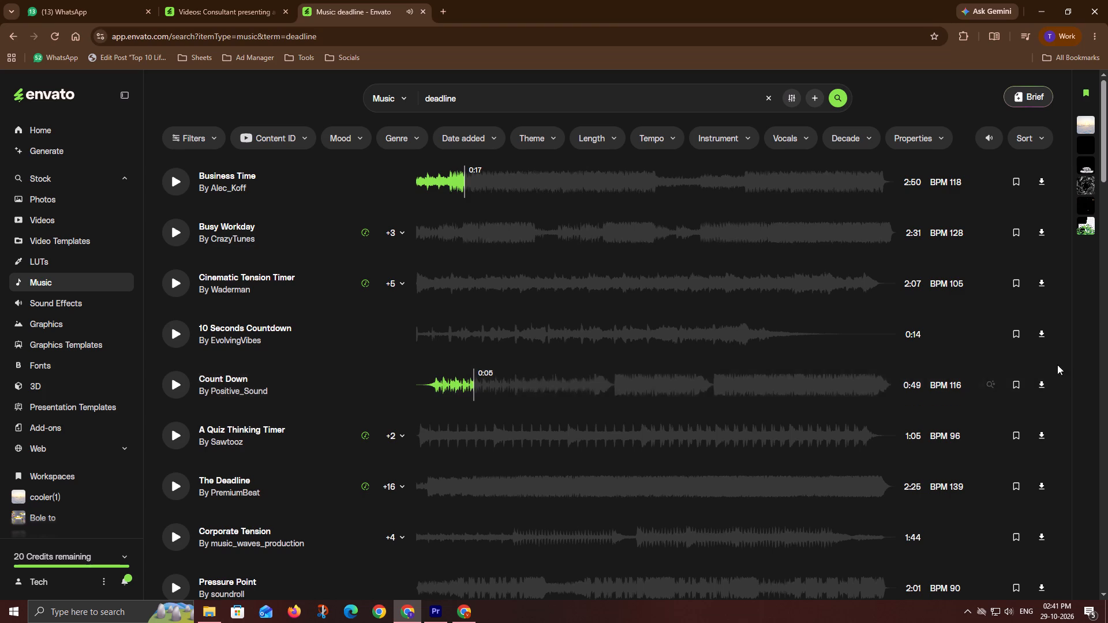
Download the Count Down track by Positive_Sound and save its ZIP archive in the Music folder.
{"action": "left_click", "coordinate": [1034, 387]}
{"action": "scroll", "coordinate": [698, 302], "scroll_direction": "down", "scroll_amount": 1}
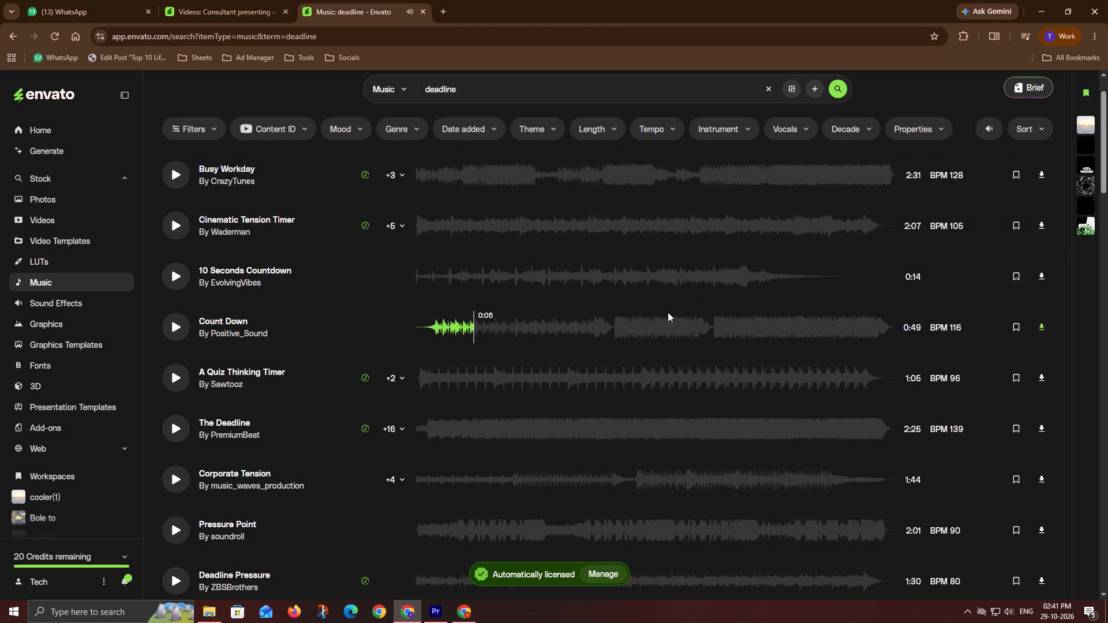
{"action": "left_click", "coordinate": [622, 325]}
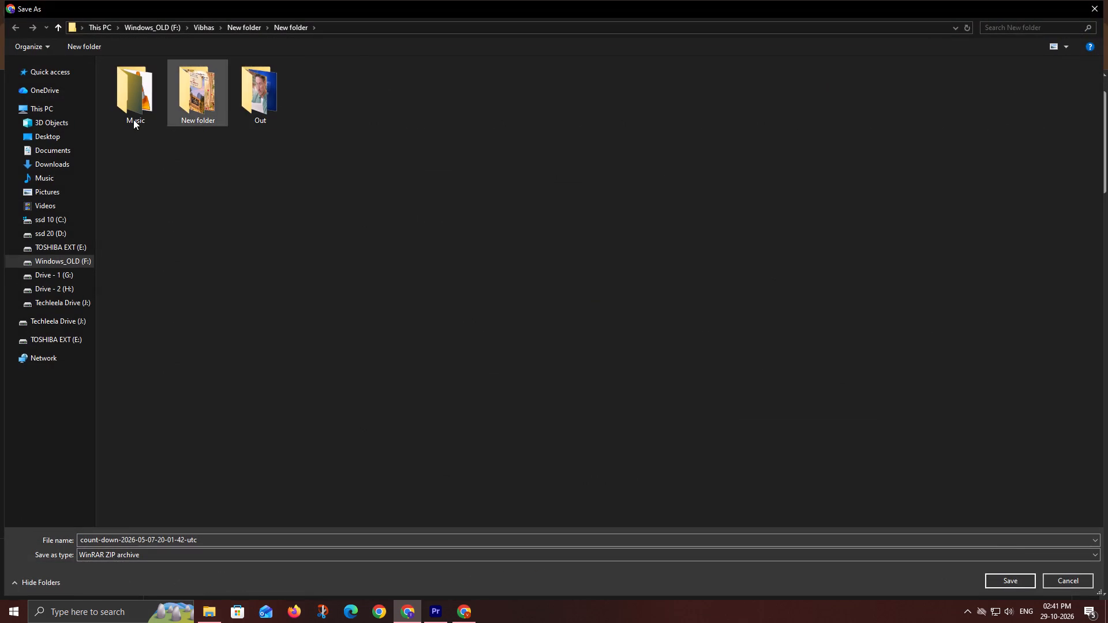
{"action": "double_click", "coordinate": [133, 119]}
{"action": "key", "text": "Return"}
{"action": "key", "text": "Return"}
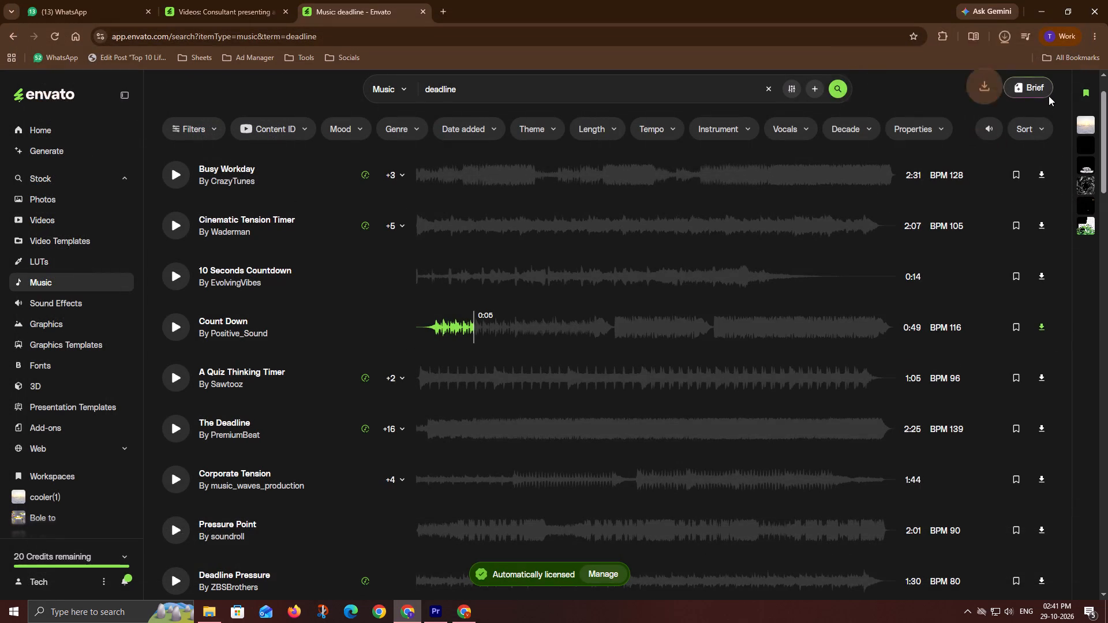
Extract the downloaded count-down archive in the Music folder and delete the archive file.
{"action": "left_click", "coordinate": [972, 60]}
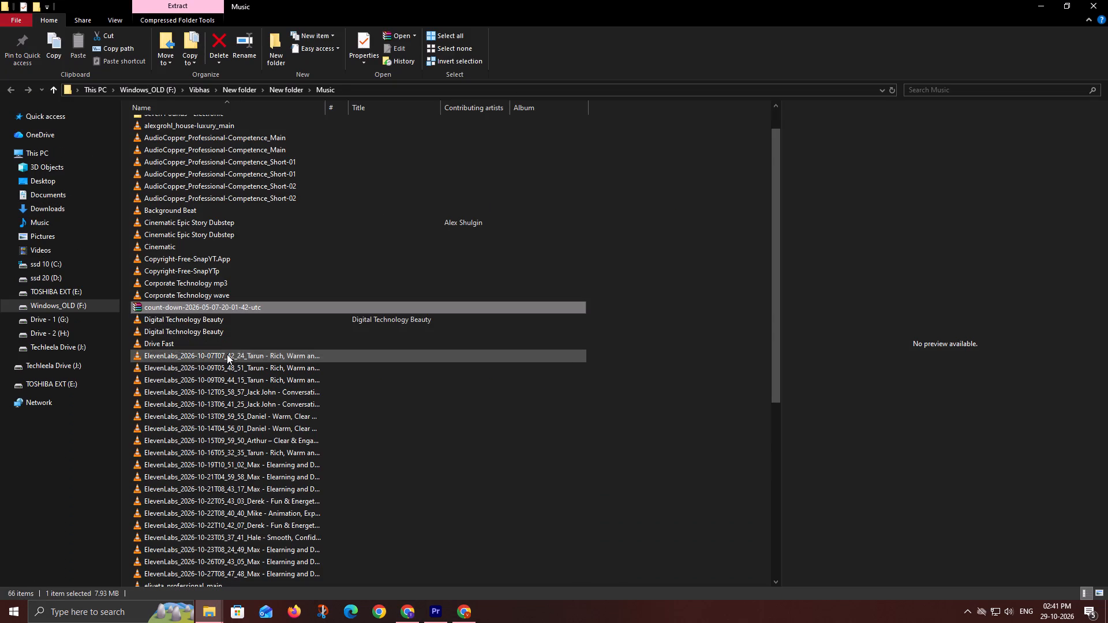
{"action": "right_click", "coordinate": [201, 305]}
{"action": "left_click", "coordinate": [244, 342]}
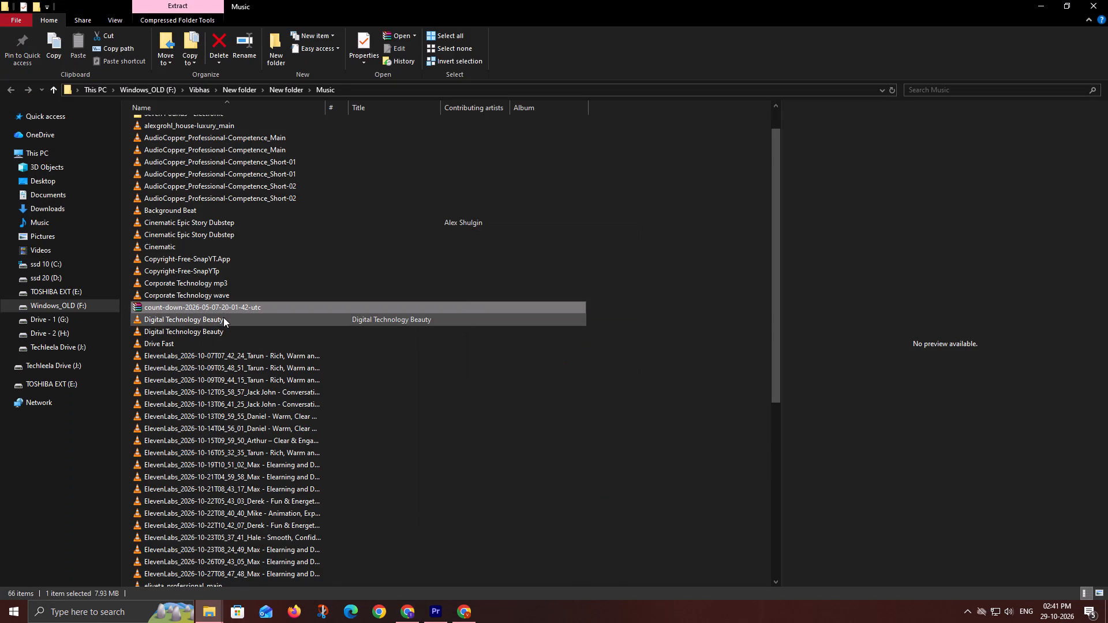
{"action": "double_click", "coordinate": [222, 309]}
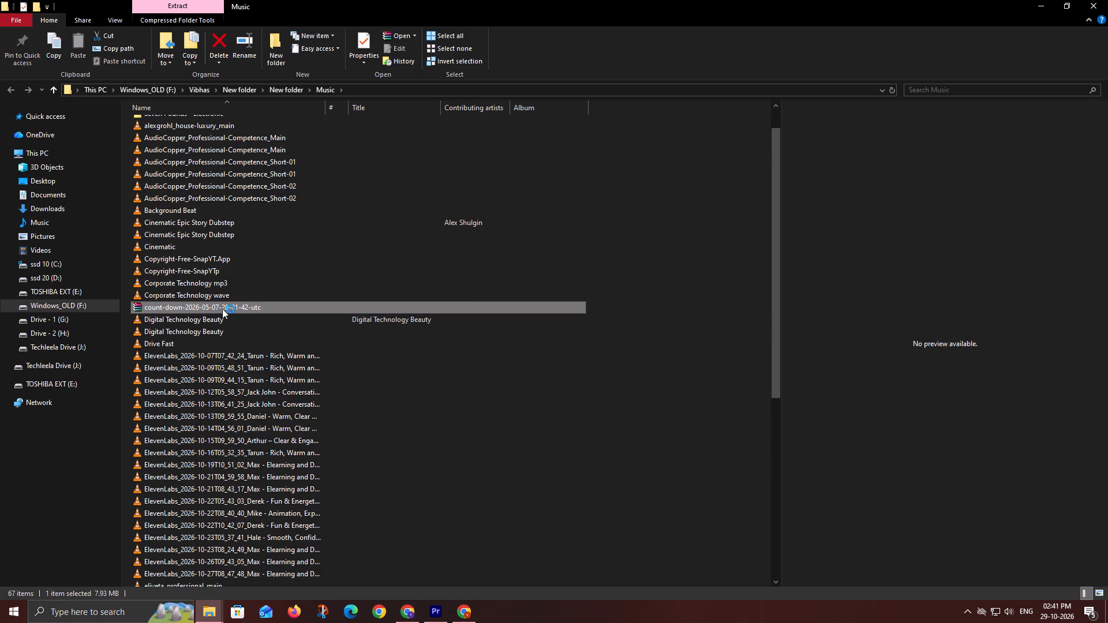
{"action": "left_click", "coordinate": [1107, 0]}
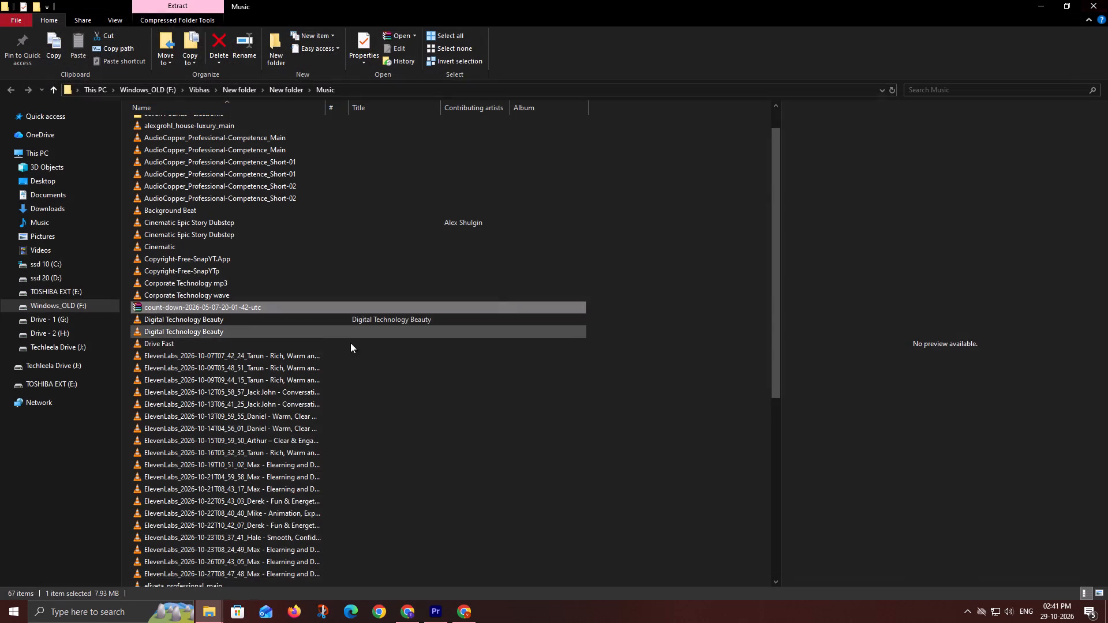
{"action": "key", "text": "Delete"}
Bring the Soccer audio file from the Music folder into Premiere Pro's Sequence 03, on Audio 2 ahead of the voiceover.
{"action": "key", "text": "s"}
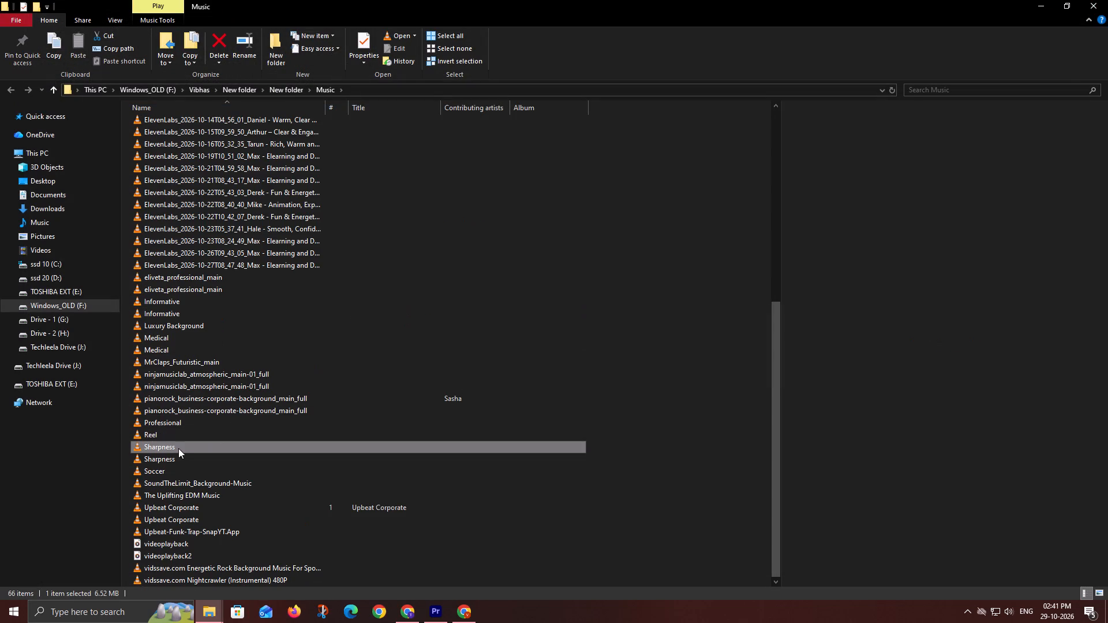
{"action": "key", "text": "s"}
{"action": "left_click_drag", "start_coordinate": [160, 468], "coordinate": [449, 564]}
{"action": "key", "text": "alt+Tab"}
{"action": "key", "text": "alt+Tab"}
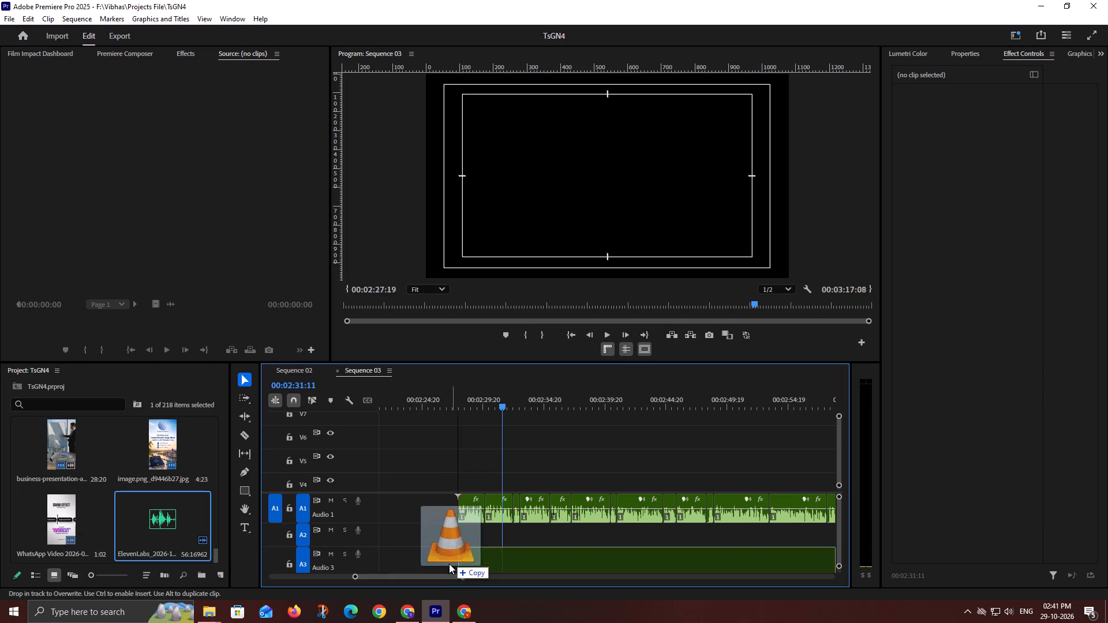
{"action": "left_click_drag", "start_coordinate": [449, 564], "coordinate": [420, 532]}
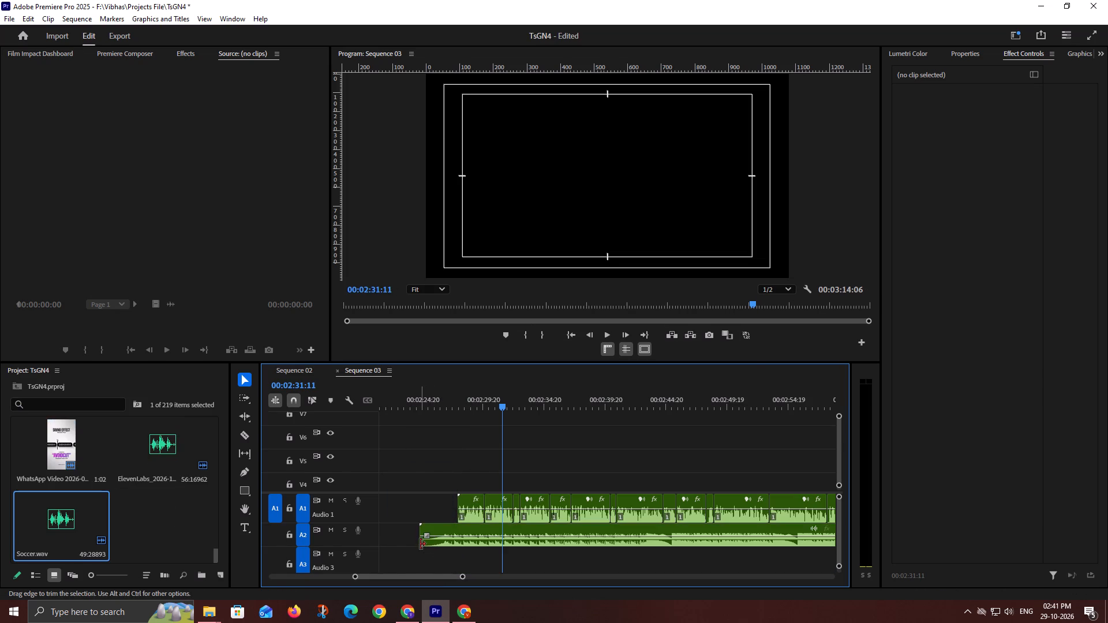
Trim the start of the Soccer.wav clip and shift it on Audio 2 so it begins slightly before the voiceover.
{"action": "left_click_drag", "start_coordinate": [421, 543], "coordinate": [464, 542]}
{"action": "left_click_drag", "start_coordinate": [491, 542], "coordinate": [490, 542]}
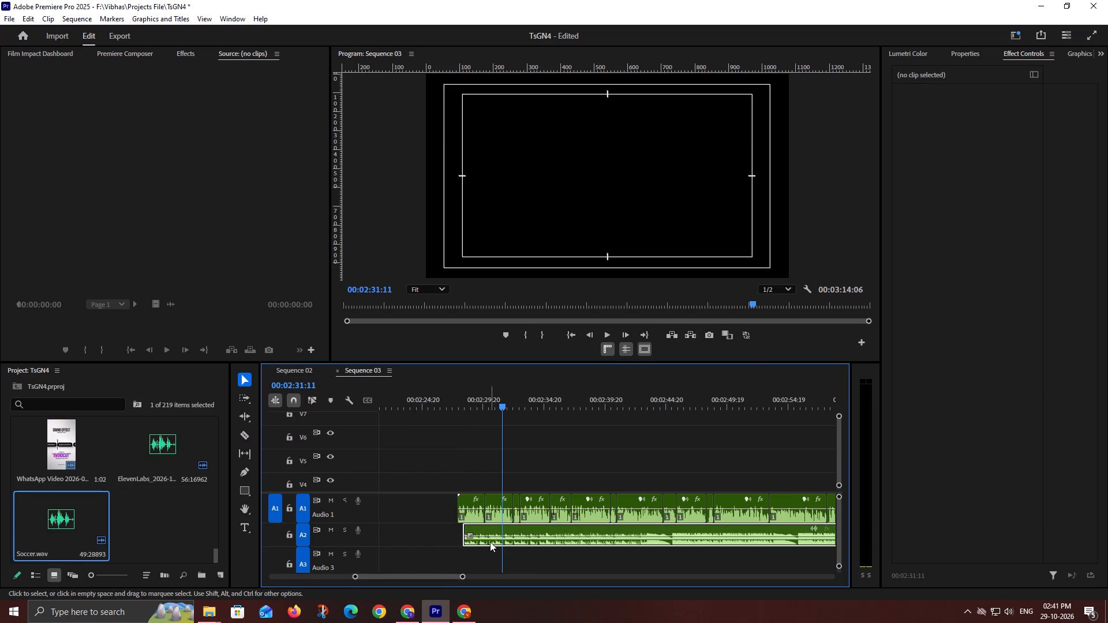
{"action": "left_click_drag", "start_coordinate": [490, 542], "coordinate": [466, 542]}
Add volume keyframes near the start of Soccer.wav, lowering the level to about -9.3 dB at 00:02:27:21 where the voiceover begins.
{"action": "left_click", "coordinate": [454, 535], "text": "ctrl"}
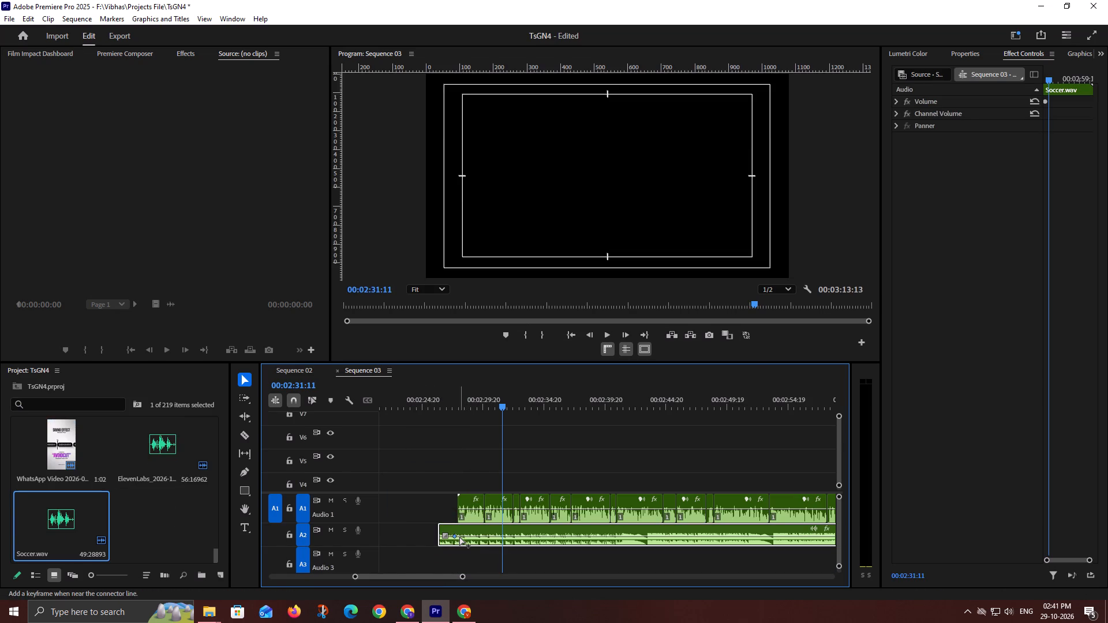
{"action": "left_click", "coordinate": [459, 536], "text": "ctrl"}
{"action": "left_click", "coordinate": [461, 537]}
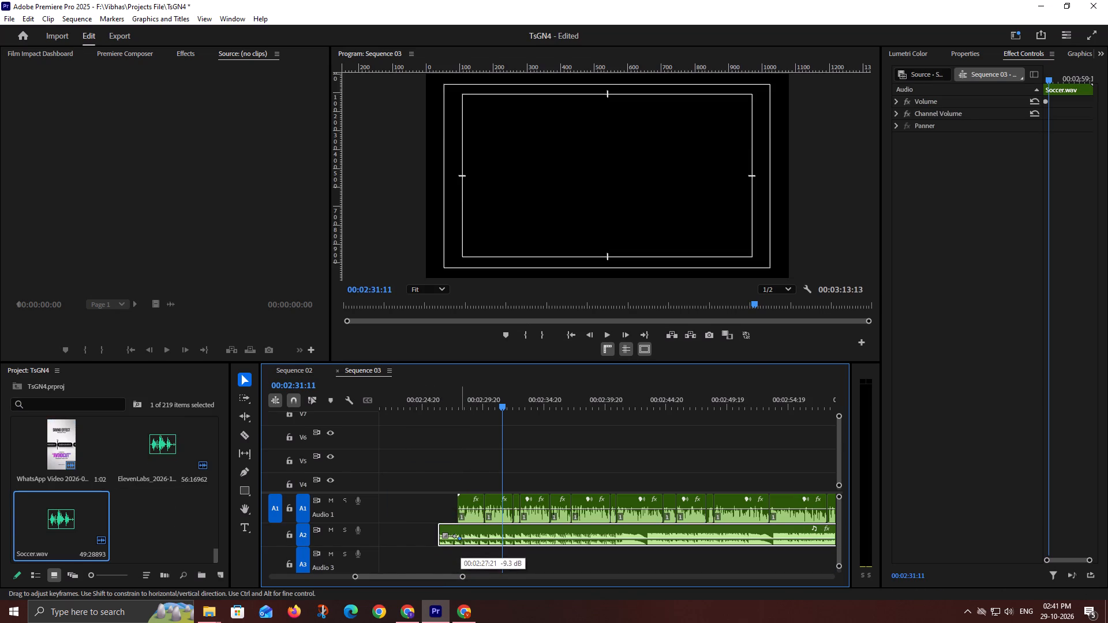
Play Sequence 03 from just before Soccer.wav starts to review how the music sits under the voiceover.
{"action": "left_click", "coordinate": [438, 387]}
{"action": "key", "text": "space"}
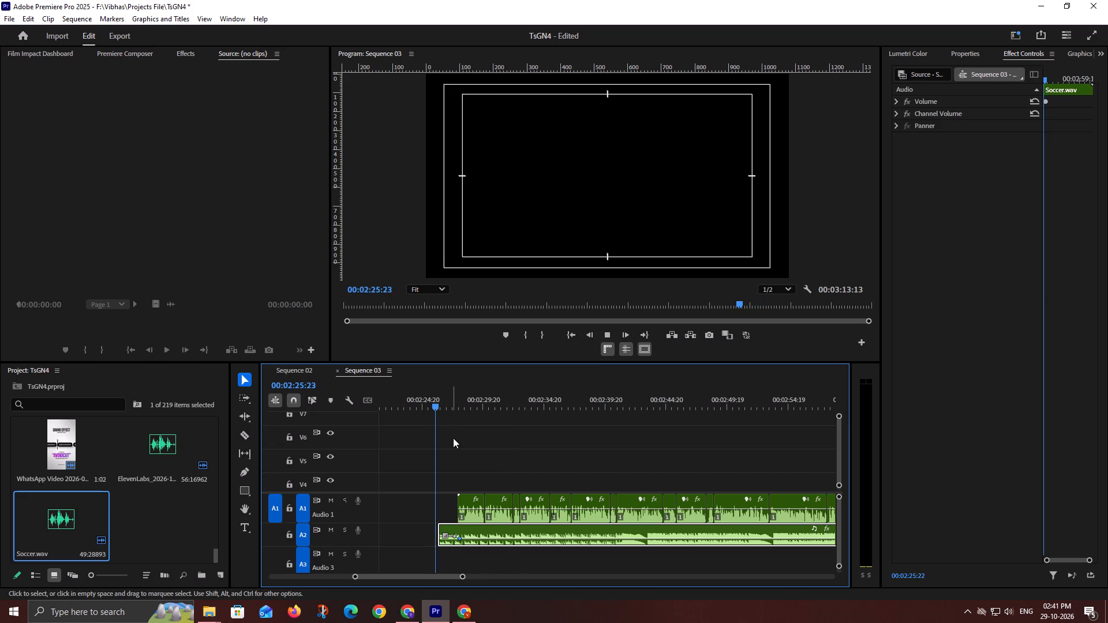
{"action": "scroll", "coordinate": [343, 536], "scroll_direction": "up", "scroll_amount": 2, "text": "alt"}
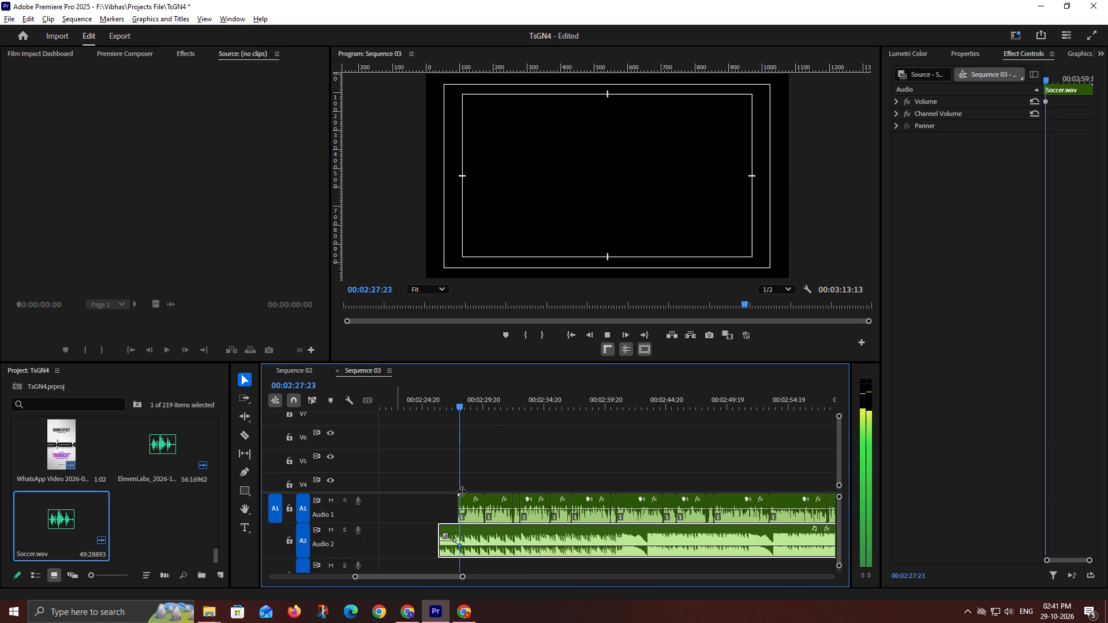
{"action": "scroll", "coordinate": [462, 491], "scroll_direction": "down", "scroll_amount": 1, "text": "alt"}
{"action": "scroll", "coordinate": [461, 490], "scroll_direction": "down", "scroll_amount": 4}
{"action": "scroll", "coordinate": [461, 490], "scroll_direction": "down", "scroll_amount": 1, "text": "alt"}
{"action": "scroll", "coordinate": [540, 470], "scroll_direction": "down", "scroll_amount": 5, "text": "alt"}
{"action": "scroll", "coordinate": [660, 475], "scroll_direction": "up", "scroll_amount": 2, "text": "alt"}
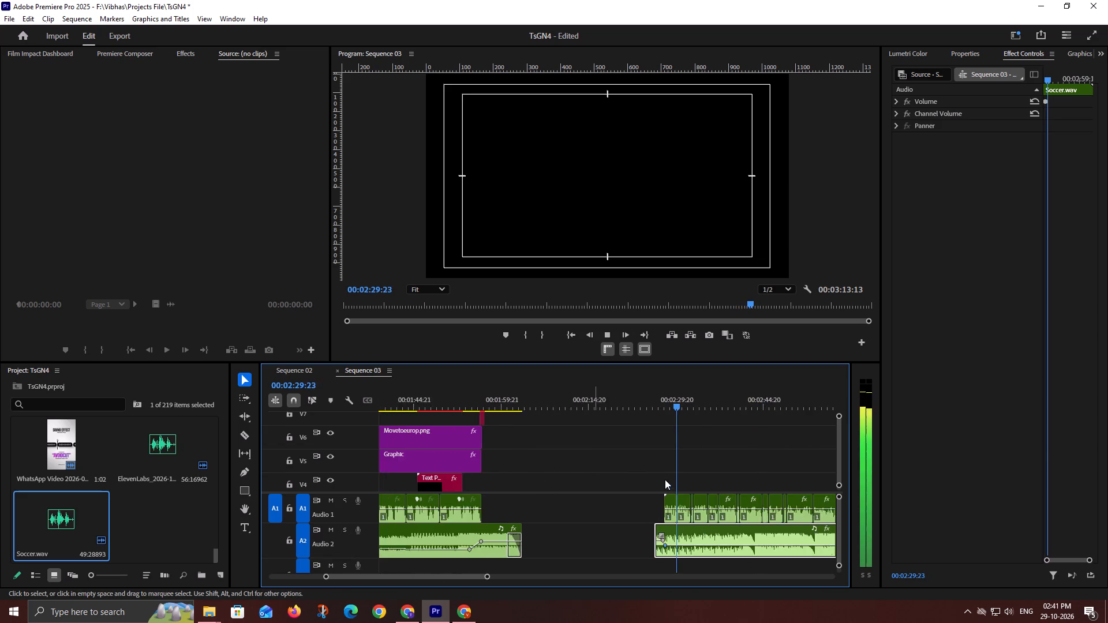
{"action": "scroll", "coordinate": [665, 479], "scroll_direction": "up", "scroll_amount": 3, "text": "alt"}
{"action": "scroll", "coordinate": [667, 485], "scroll_direction": "down", "scroll_amount": 6}
{"action": "scroll", "coordinate": [619, 467], "scroll_direction": "down", "scroll_amount": 5}
{"action": "scroll", "coordinate": [615, 467], "scroll_direction": "down", "scroll_amount": 2, "text": "alt"}
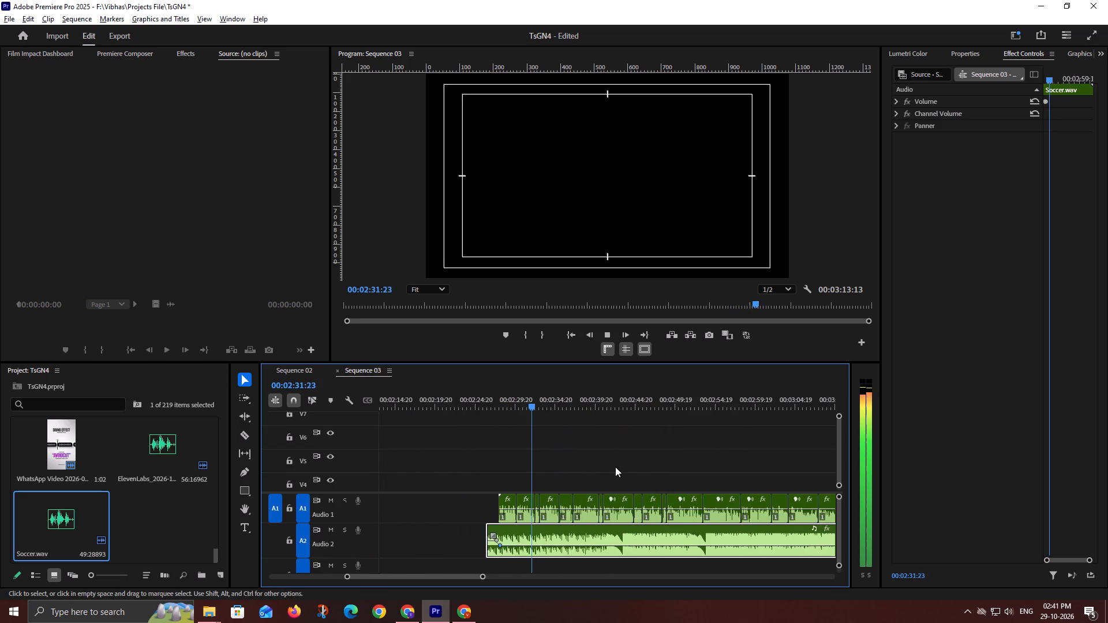
{"action": "scroll", "coordinate": [615, 467], "scroll_direction": "up", "scroll_amount": 3, "text": "alt"}
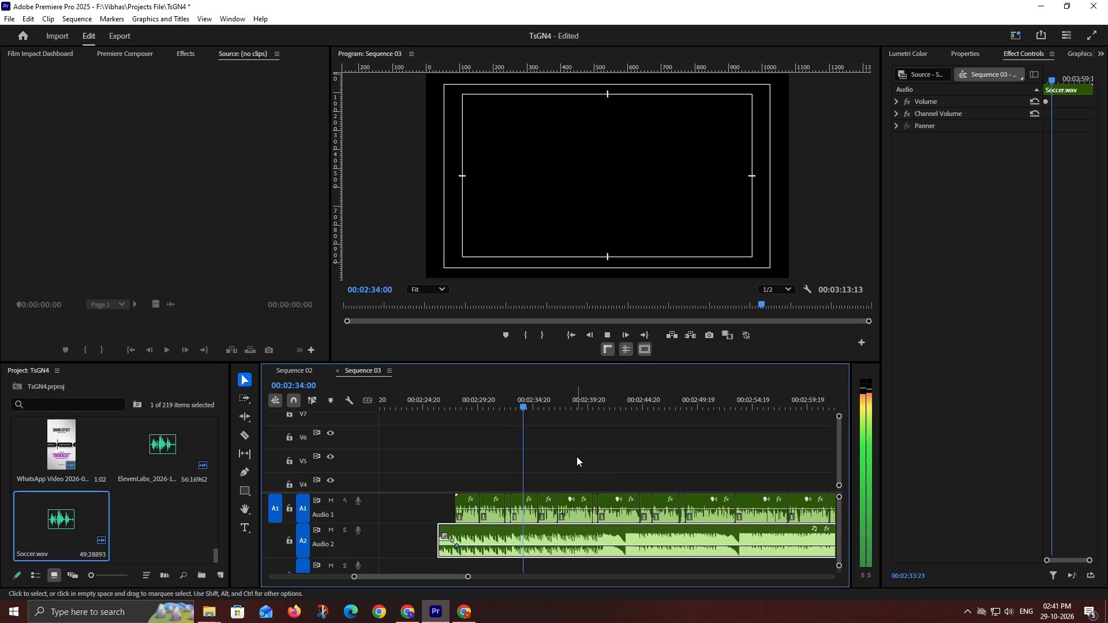
{"action": "scroll", "coordinate": [603, 458], "scroll_direction": "down", "scroll_amount": 1}
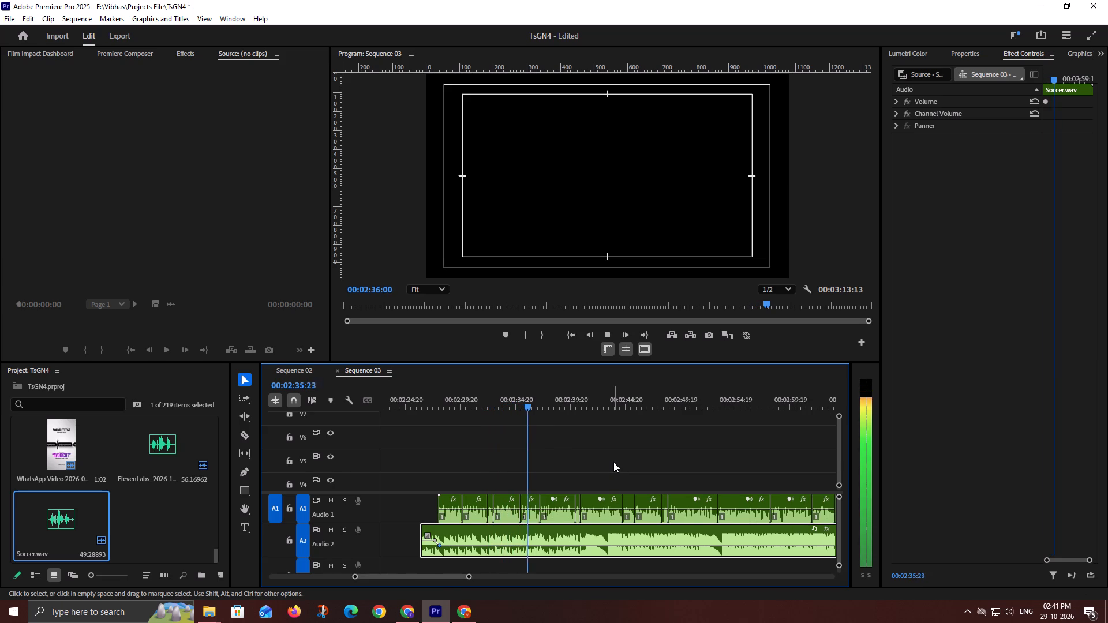
{"action": "scroll", "coordinate": [611, 462], "scroll_direction": "down", "scroll_amount": 2}
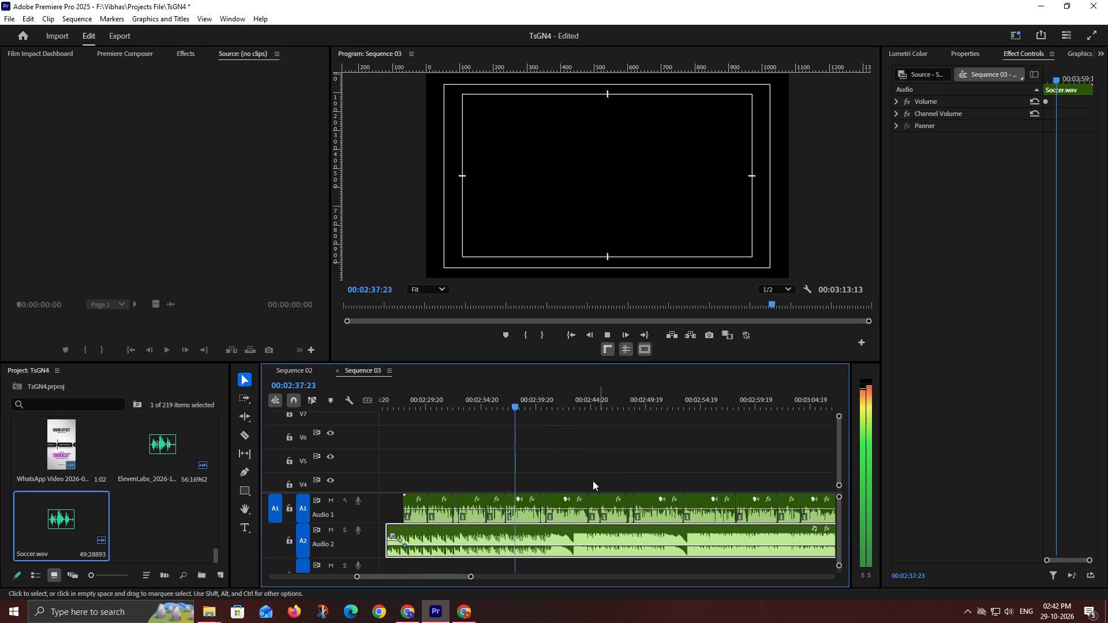
{"action": "left_click", "coordinate": [534, 545]}
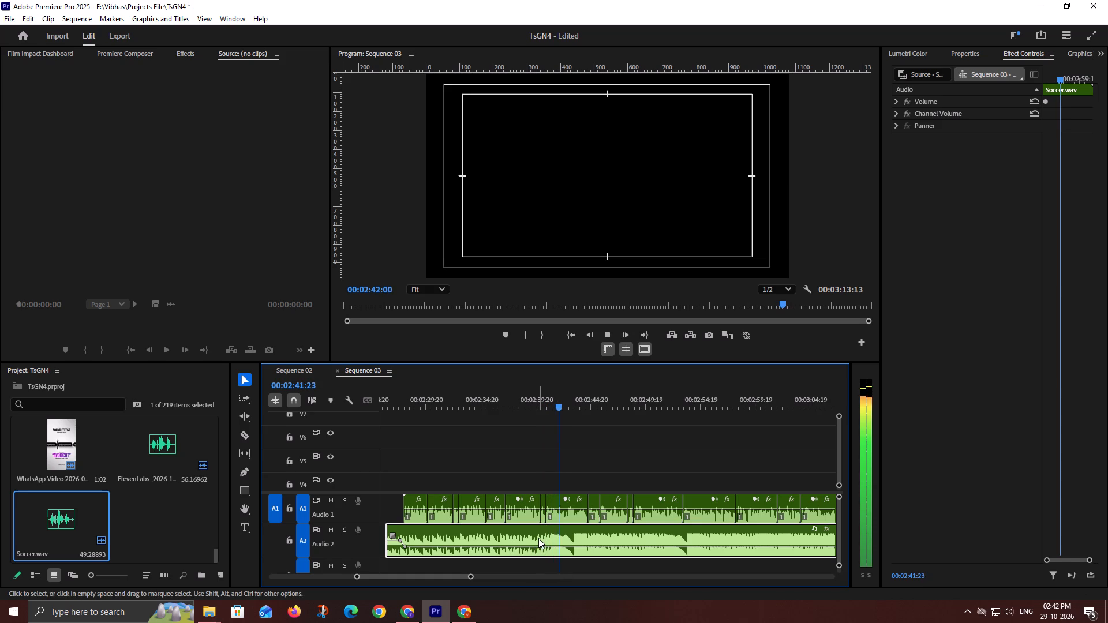
{"action": "scroll", "coordinate": [538, 538], "scroll_direction": "down", "scroll_amount": 2}
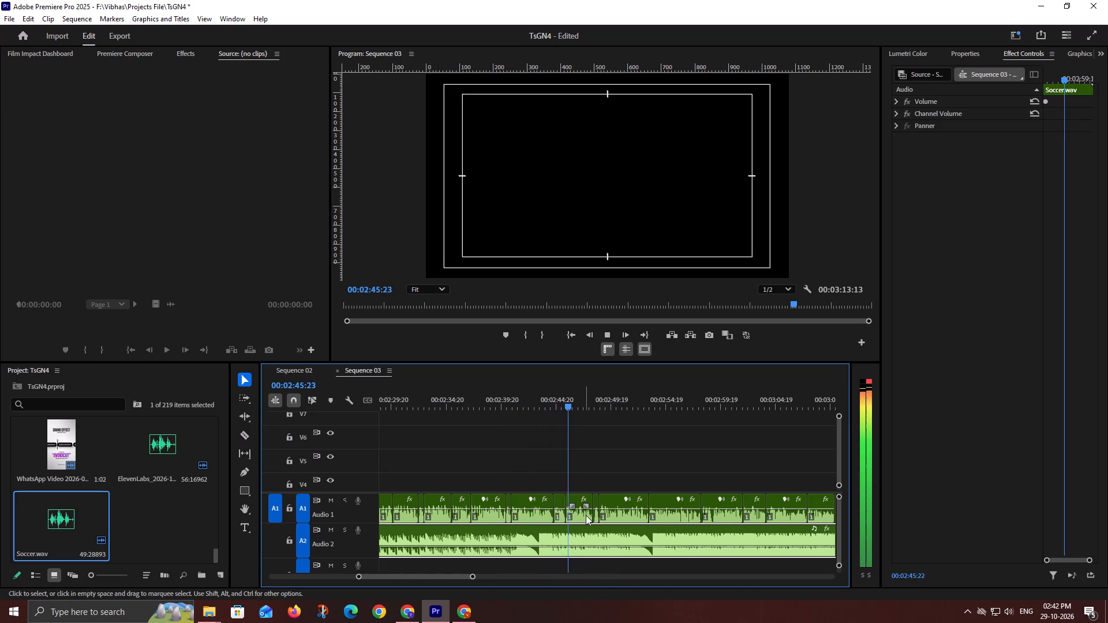
{"action": "scroll", "coordinate": [616, 511], "scroll_direction": "down", "scroll_amount": 6}
{"action": "scroll", "coordinate": [615, 510], "scroll_direction": "up", "scroll_amount": 2, "text": "alt"}
{"action": "scroll", "coordinate": [615, 510], "scroll_direction": "down", "scroll_amount": 3}
Trim the end of the Soccer.wav clip back to about 00:03:05.
{"action": "left_click_drag", "start_coordinate": [733, 531], "coordinate": [842, 531]}
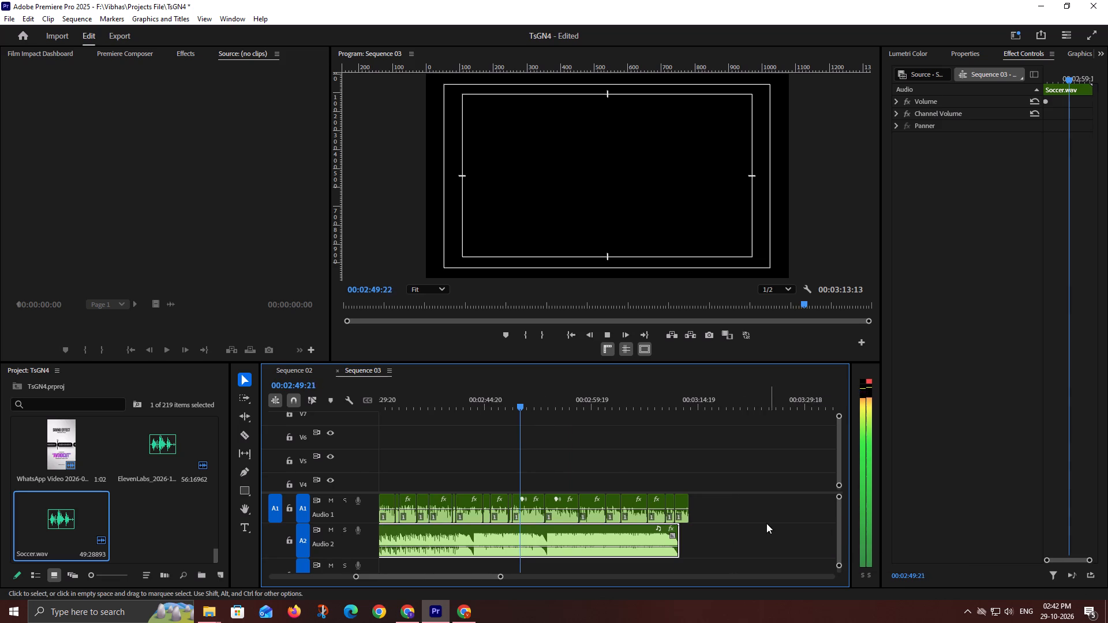
{"action": "left_click_drag", "start_coordinate": [676, 528], "coordinate": [627, 530]}
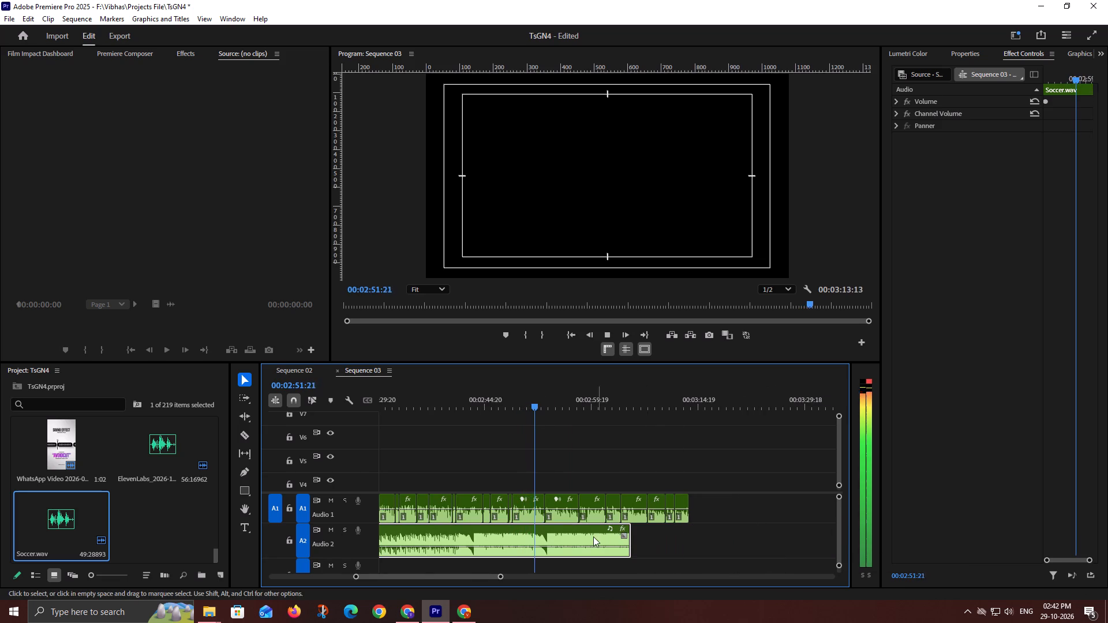
Split Soccer.wav at about 00:02:54 and duplicate the trailing segment directly after it, past the end of the voiceover.
{"action": "key", "text": "c"}
{"action": "left_click", "coordinate": [553, 540]}
{"action": "key", "text": "v"}
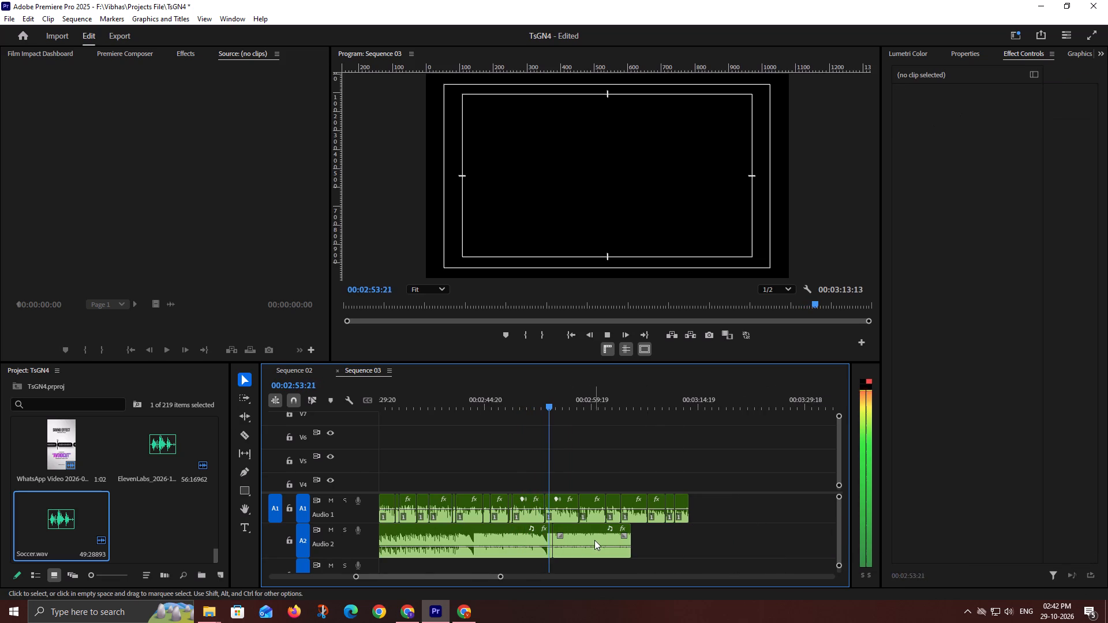
{"action": "left_click_drag", "start_coordinate": [589, 537], "coordinate": [668, 535], "text": "alt"}
{"action": "left_click", "coordinate": [634, 535]}
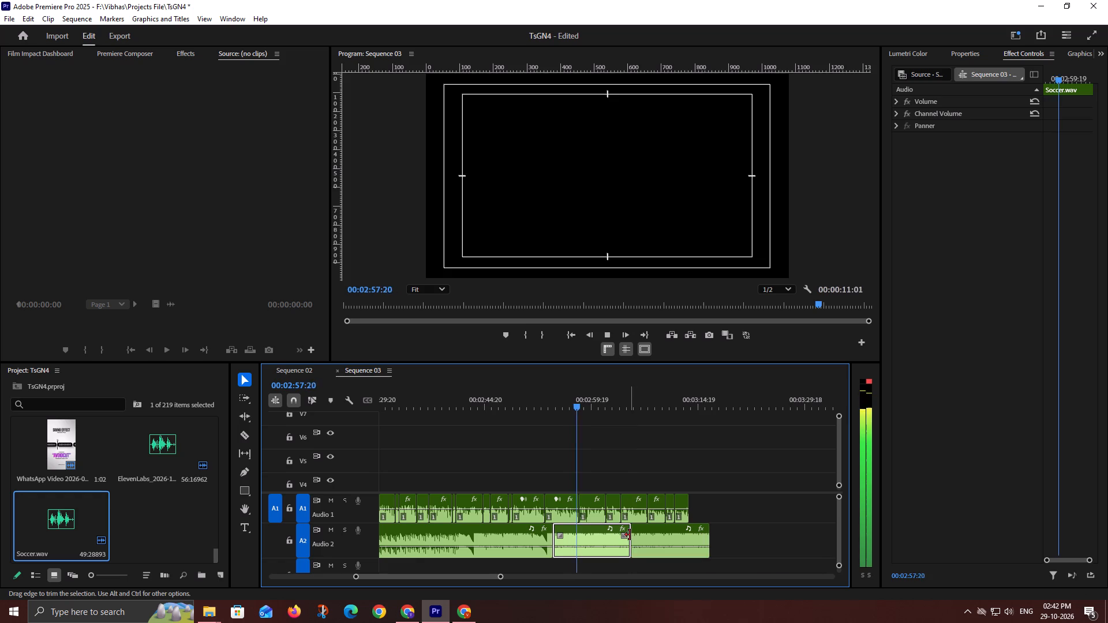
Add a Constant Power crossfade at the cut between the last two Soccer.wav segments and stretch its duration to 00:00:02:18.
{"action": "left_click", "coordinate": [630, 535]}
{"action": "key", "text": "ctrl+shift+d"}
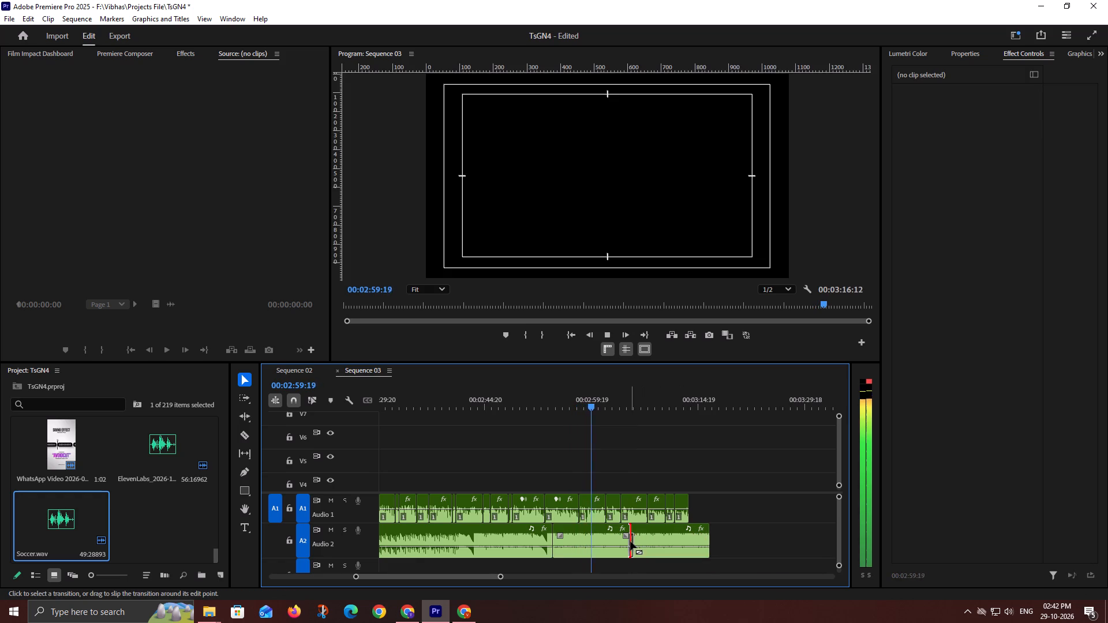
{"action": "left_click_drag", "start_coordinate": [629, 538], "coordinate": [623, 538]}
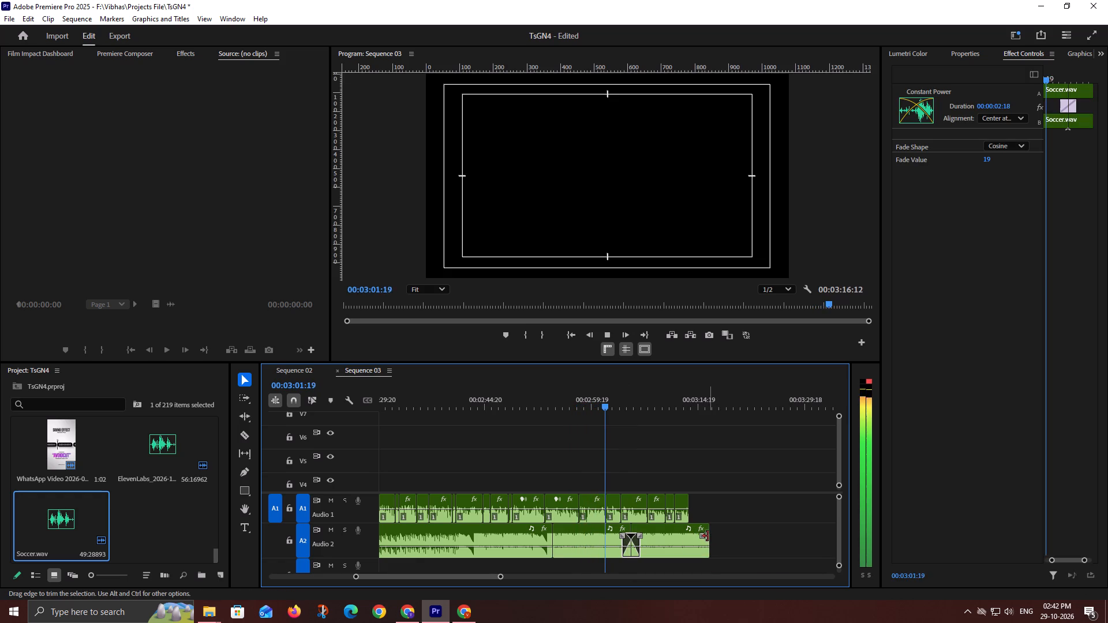
Extend the end of the last Soccer.wav segment to the track's natural fade-out, at about 00:03:23:07.
{"action": "left_click_drag", "start_coordinate": [707, 535], "coordinate": [742, 533]}
{"action": "left_click_drag", "start_coordinate": [740, 533], "coordinate": [787, 531]}
{"action": "left_click_drag", "start_coordinate": [746, 530], "coordinate": [934, 541]}
{"action": "scroll", "coordinate": [583, 513], "scroll_direction": "up", "scroll_amount": 10, "text": "alt"}
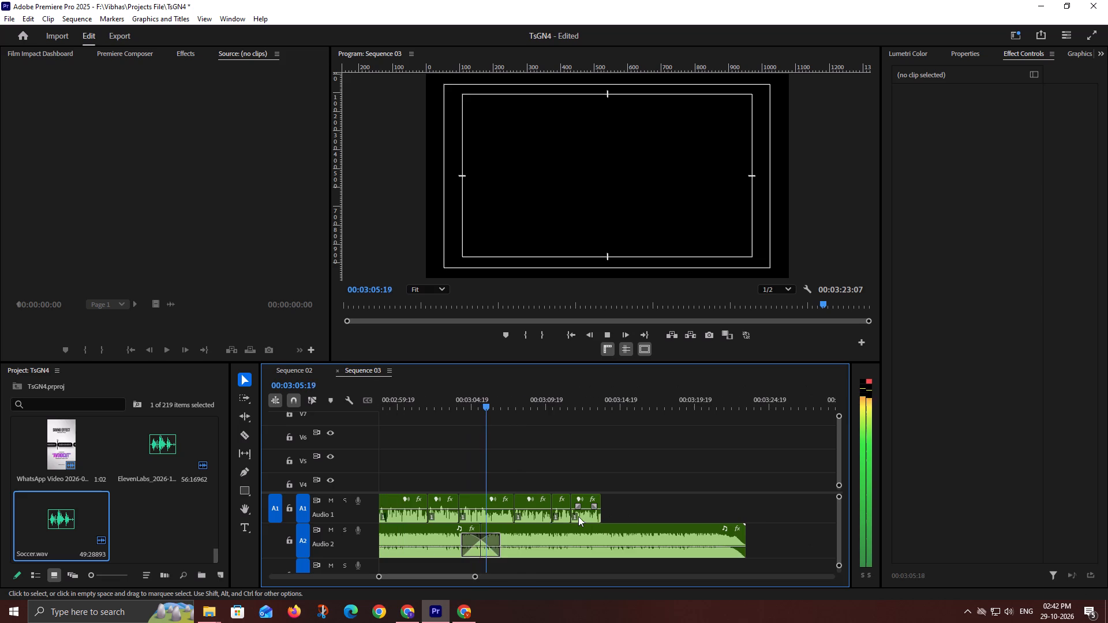
{"action": "scroll", "coordinate": [578, 516], "scroll_direction": "up", "scroll_amount": 1, "text": "alt"}
{"action": "key", "text": "space"}
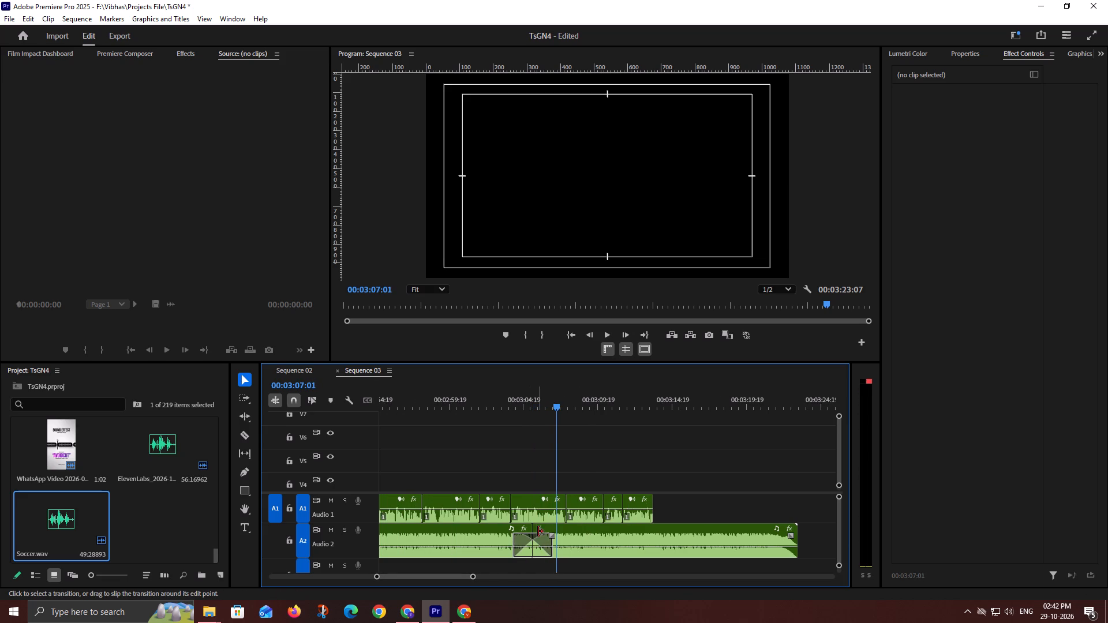
Trim the start of the last Soccer.wav segment and close the gap behind the previous segment, so the music ends at about 00:03:14:19.
{"action": "left_click_drag", "start_coordinate": [537, 530], "coordinate": [639, 530]}
{"action": "left_click_drag", "start_coordinate": [680, 529], "coordinate": [618, 533]}
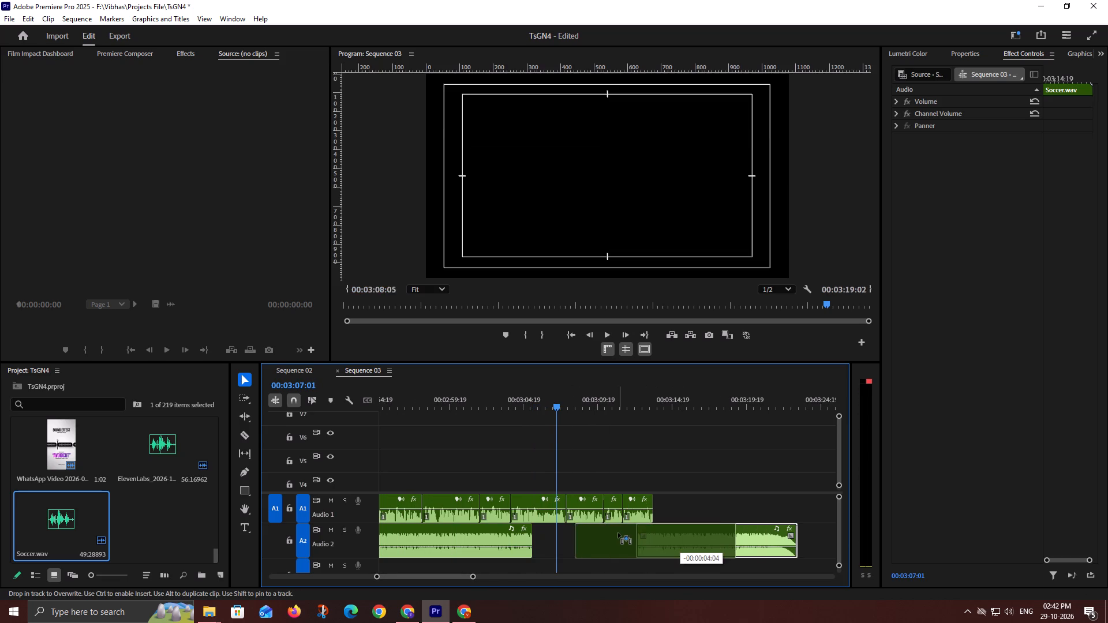
{"action": "left_click_drag", "start_coordinate": [618, 533], "coordinate": [604, 534]}
{"action": "left_click_drag", "start_coordinate": [616, 535], "coordinate": [594, 536]}
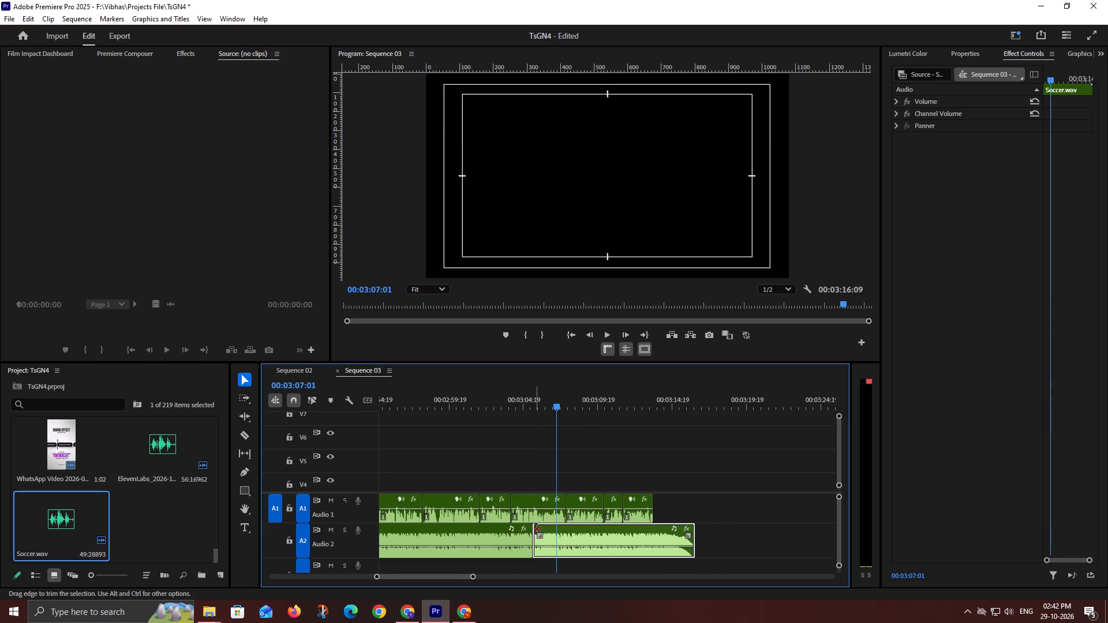
{"action": "left_click_drag", "start_coordinate": [537, 530], "coordinate": [564, 531]}
{"action": "left_click_drag", "start_coordinate": [601, 531], "coordinate": [578, 534]}
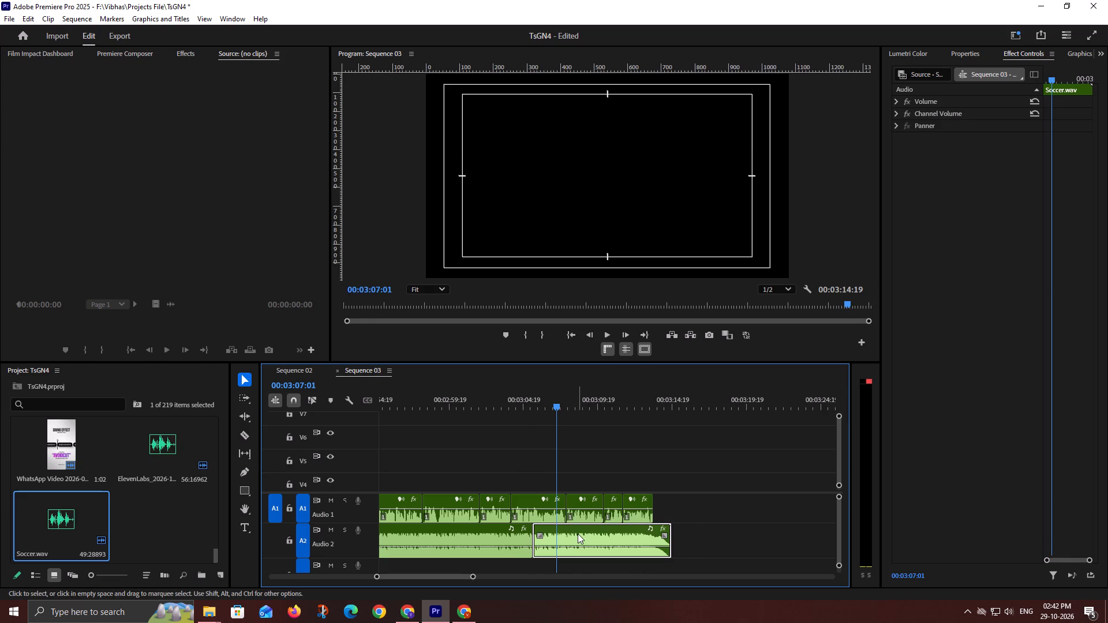
Add a Constant Power crossfade at the cut between the last two Soccer.wav segments and lengthen it to 00:00:01:20.
{"action": "left_click", "coordinate": [529, 533]}
{"action": "key", "text": "ctrl+shift+d"}
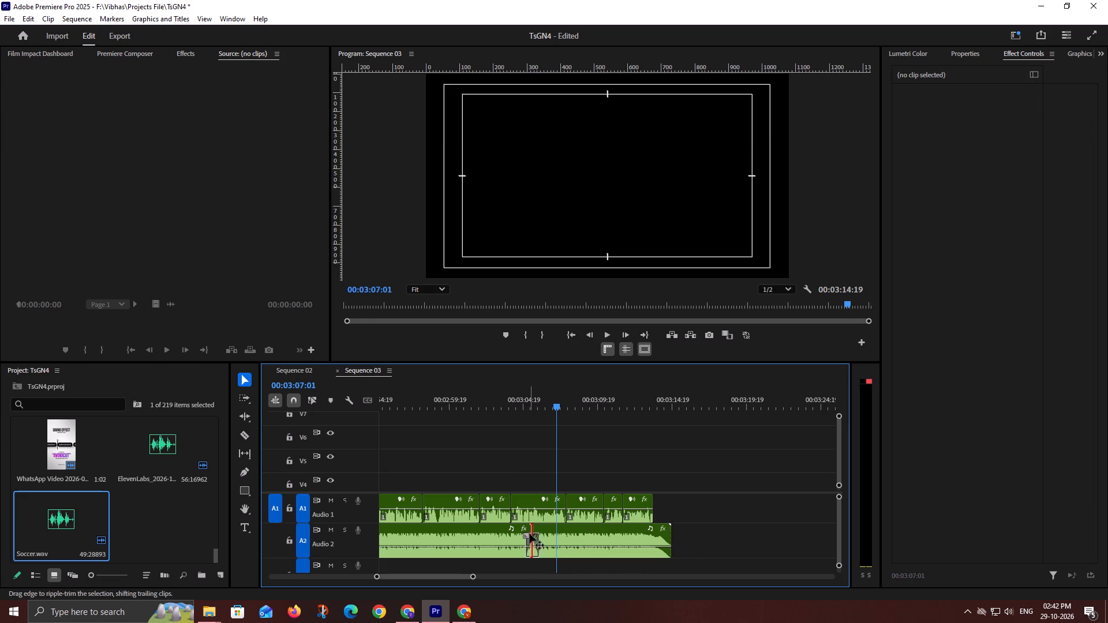
{"action": "left_click_drag", "start_coordinate": [525, 537], "coordinate": [519, 538]}
Play the sequence across the crossfade between the last two Soccer.wav segments to review how the music transitions.
{"action": "left_click", "coordinate": [511, 386]}
{"action": "key", "text": "space"}
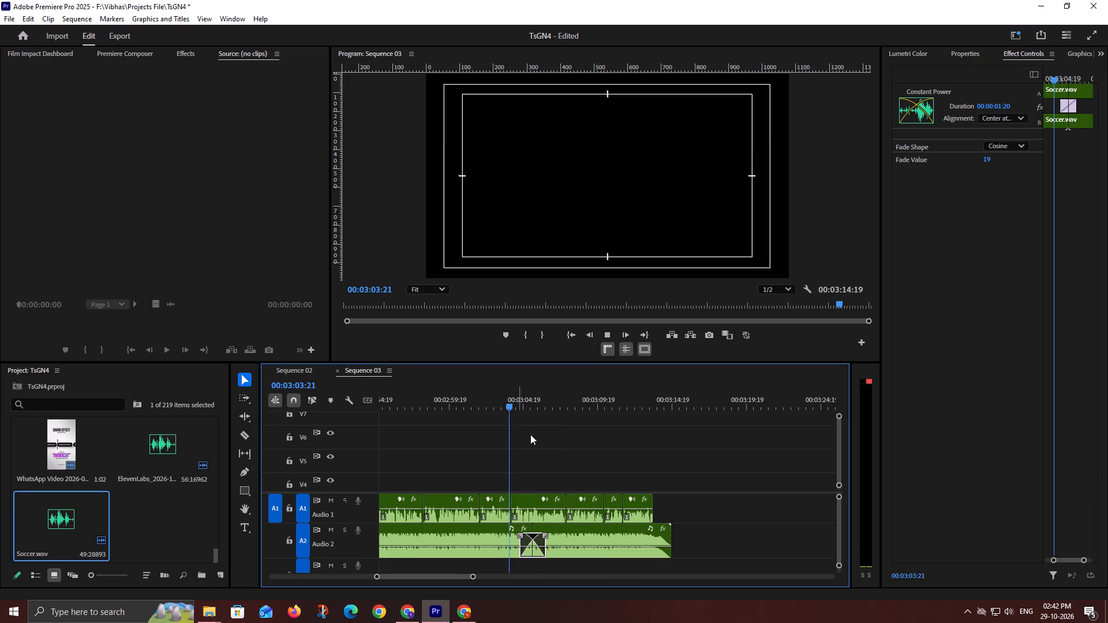
{"action": "scroll", "coordinate": [536, 446], "scroll_direction": "down", "scroll_amount": 5, "text": "alt"}
{"action": "scroll", "coordinate": [536, 446], "scroll_direction": "up", "scroll_amount": 12}
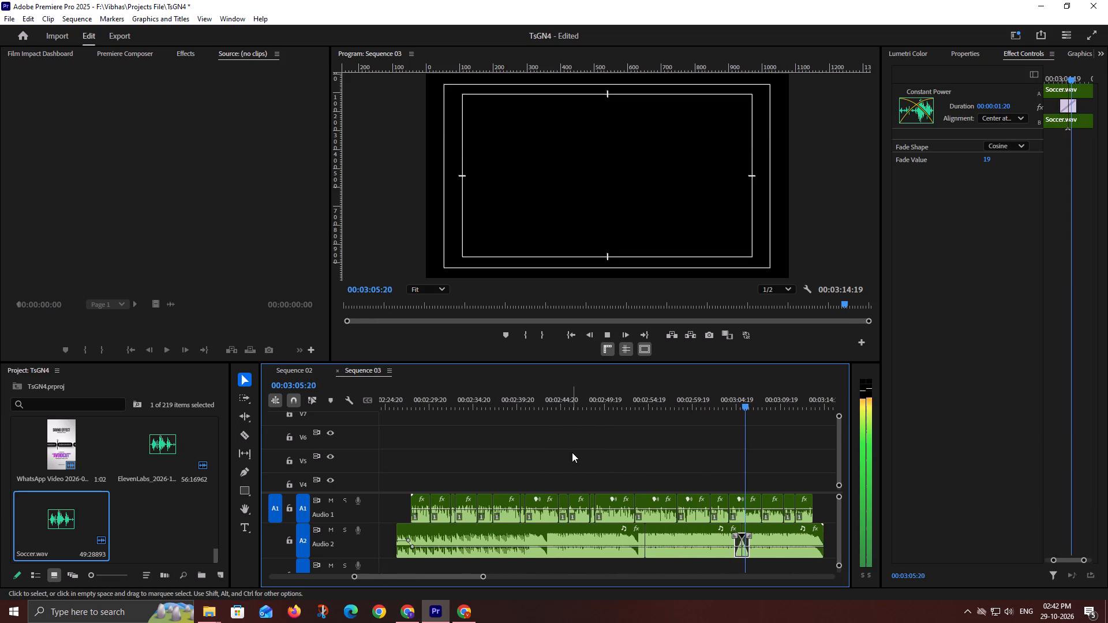
{"action": "scroll", "coordinate": [572, 452], "scroll_direction": "up", "scroll_amount": 4, "text": "alt"}
{"action": "scroll", "coordinate": [572, 452], "scroll_direction": "down", "scroll_amount": 6, "text": "alt"}
{"action": "scroll", "coordinate": [707, 496], "scroll_direction": "up", "scroll_amount": 6, "text": "alt"}
{"action": "key", "text": "space"}
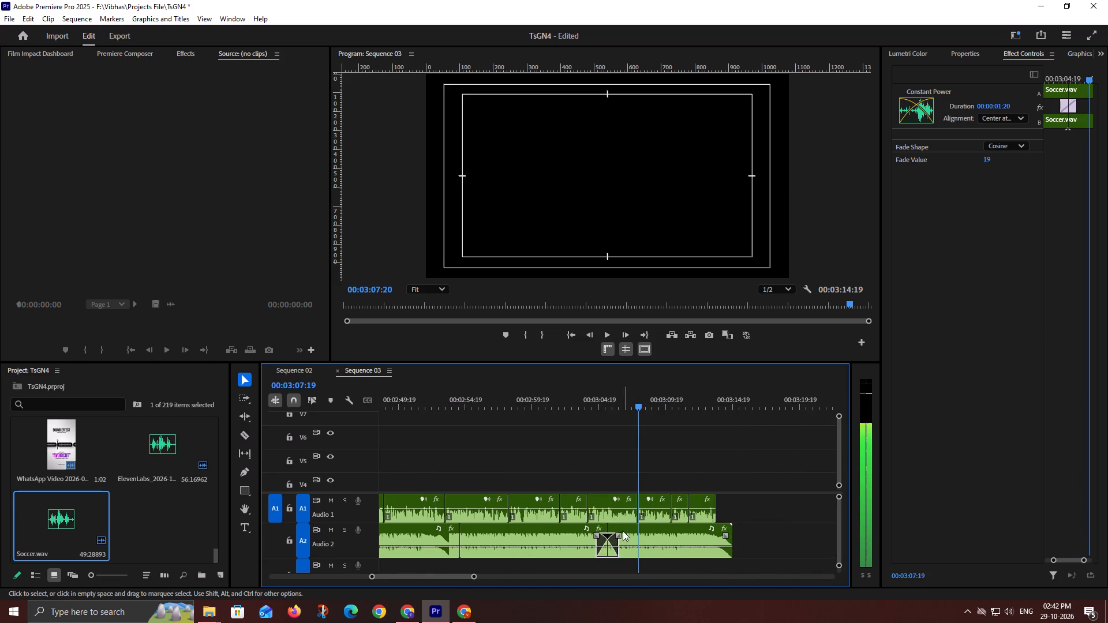
{"action": "left_click", "coordinate": [588, 546]}
{"action": "left_click", "coordinate": [636, 546]}
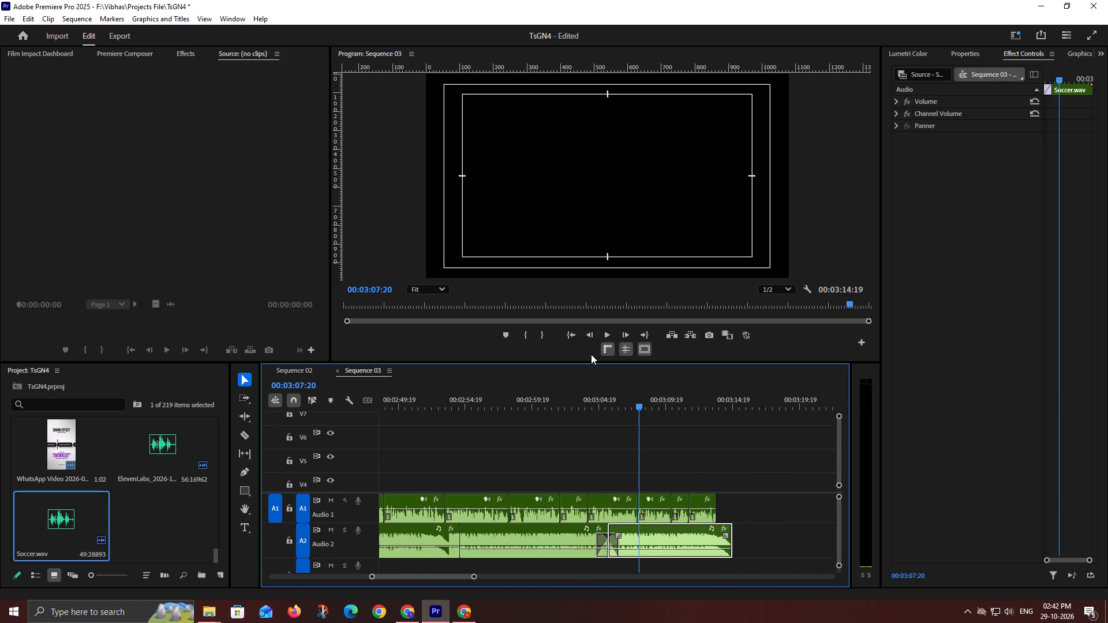
{"action": "left_click", "coordinate": [596, 397]}
{"action": "key", "text": "space"}
{"action": "scroll", "coordinate": [622, 446], "scroll_direction": "down", "scroll_amount": 3, "text": "alt"}
{"action": "scroll", "coordinate": [593, 499], "scroll_direction": "up", "scroll_amount": 4}
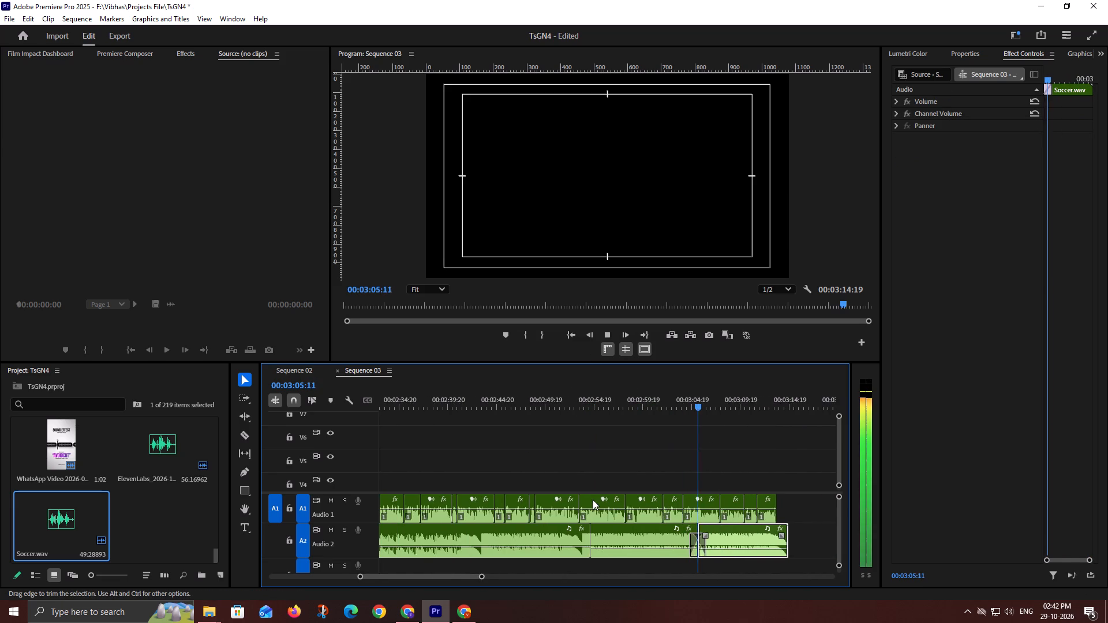
{"action": "scroll", "coordinate": [593, 500], "scroll_direction": "up", "scroll_amount": 8}
{"action": "scroll", "coordinate": [593, 500], "scroll_direction": "down", "scroll_amount": 2, "text": "alt"}
{"action": "scroll", "coordinate": [506, 509], "scroll_direction": "up", "scroll_amount": 14, "text": "alt"}
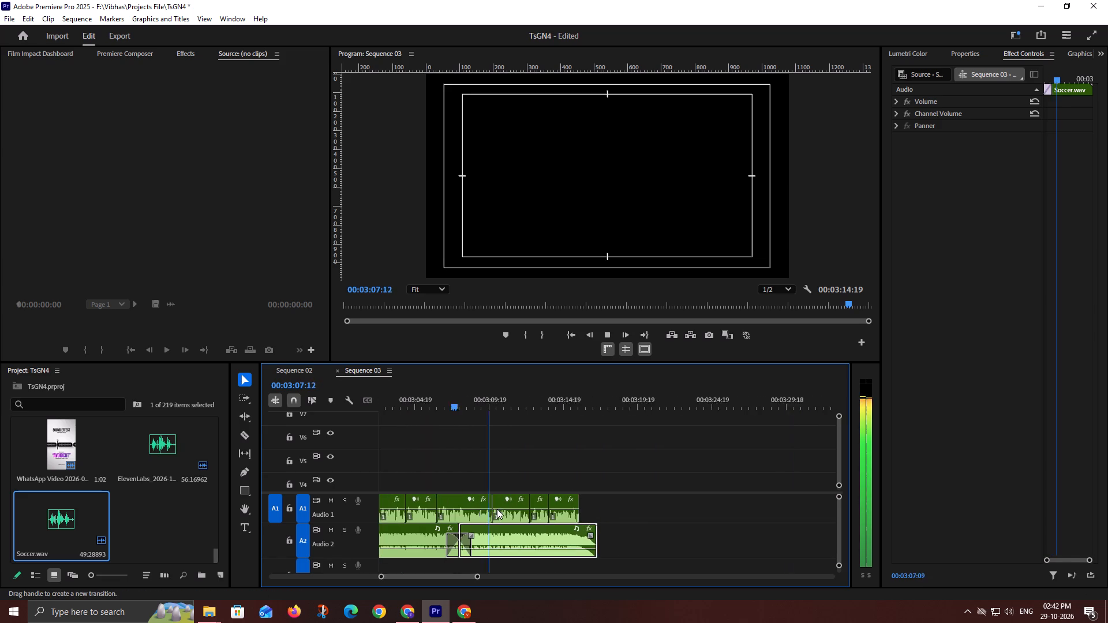
{"action": "scroll", "coordinate": [510, 508], "scroll_direction": "down", "scroll_amount": 3, "text": "alt"}
{"action": "scroll", "coordinate": [503, 511], "scroll_direction": "up", "scroll_amount": 12}
{"action": "key", "text": "space"}
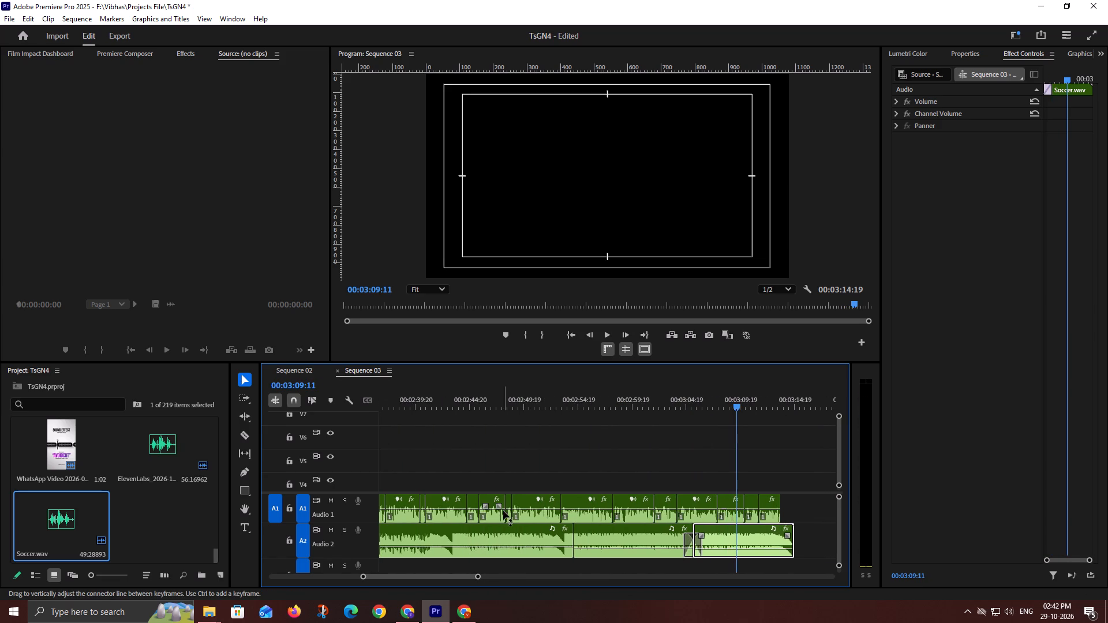
Play Sequence 03 from about 00:02:26, near the start of Soccer.wav, to review the music leading into the voiceover.
{"action": "scroll", "coordinate": [541, 508], "scroll_direction": "down", "scroll_amount": 5, "text": "alt"}
{"action": "scroll", "coordinate": [555, 502], "scroll_direction": "up", "scroll_amount": 8}
{"action": "scroll", "coordinate": [548, 505], "scroll_direction": "up", "scroll_amount": 5, "text": "alt"}
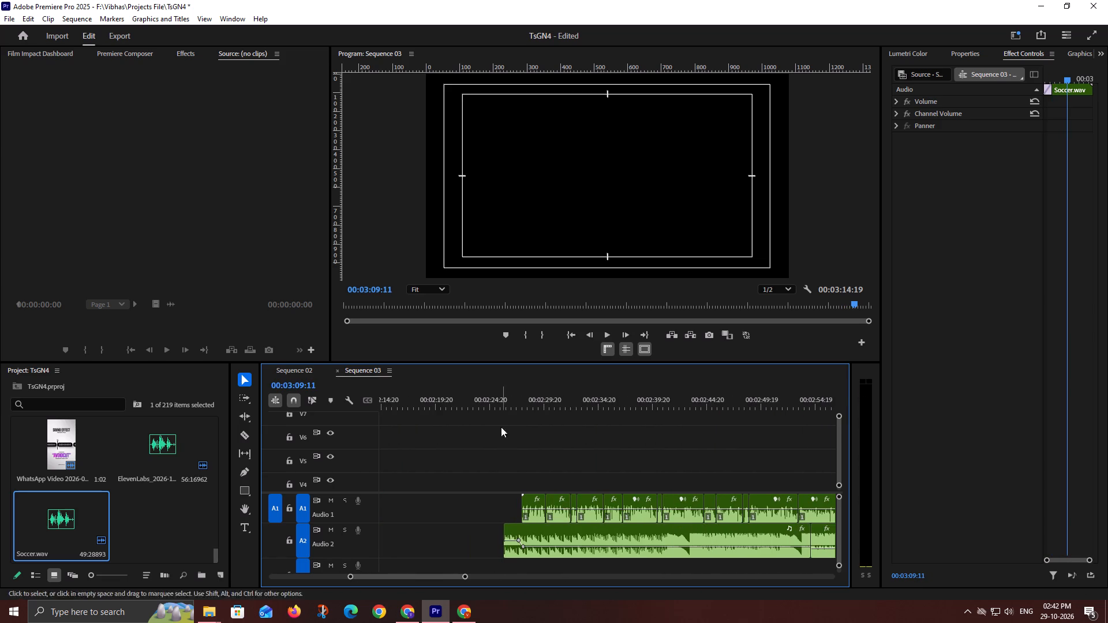
{"action": "left_click_drag", "start_coordinate": [498, 391], "coordinate": [507, 392]}
{"action": "key", "text": "space"}
{"action": "scroll", "coordinate": [522, 451], "scroll_direction": "down", "scroll_amount": 2, "text": "alt"}
{"action": "scroll", "coordinate": [534, 463], "scroll_direction": "up", "scroll_amount": 3, "text": "alt"}
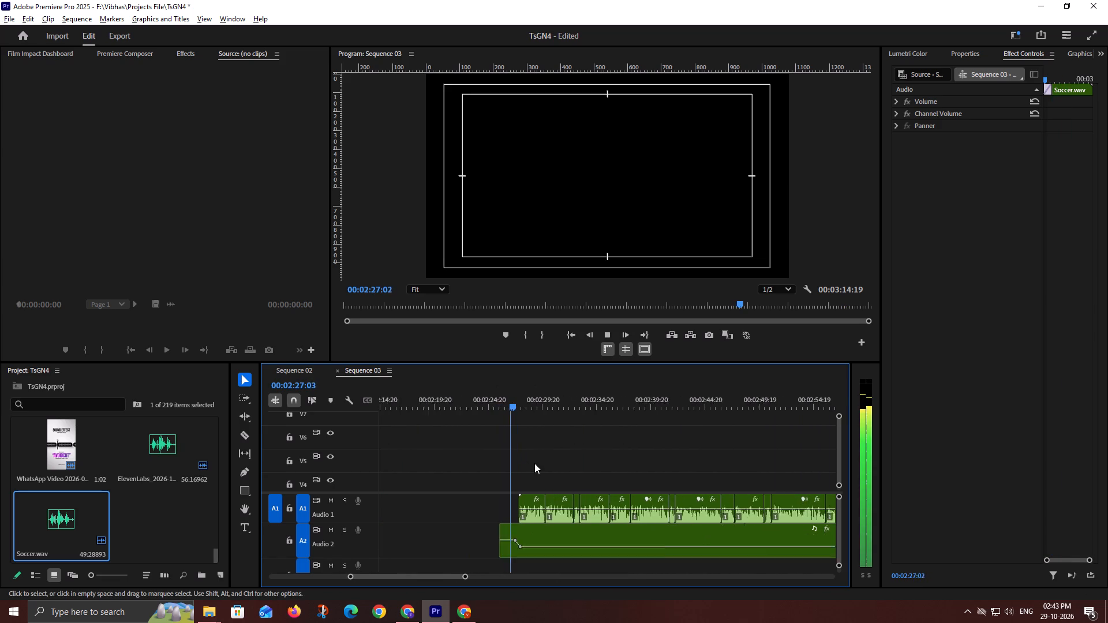
{"action": "scroll", "coordinate": [534, 463], "scroll_direction": "up", "scroll_amount": 1, "text": "alt"}
{"action": "scroll", "coordinate": [555, 463], "scroll_direction": "down", "scroll_amount": 3}
{"action": "key", "text": "space"}
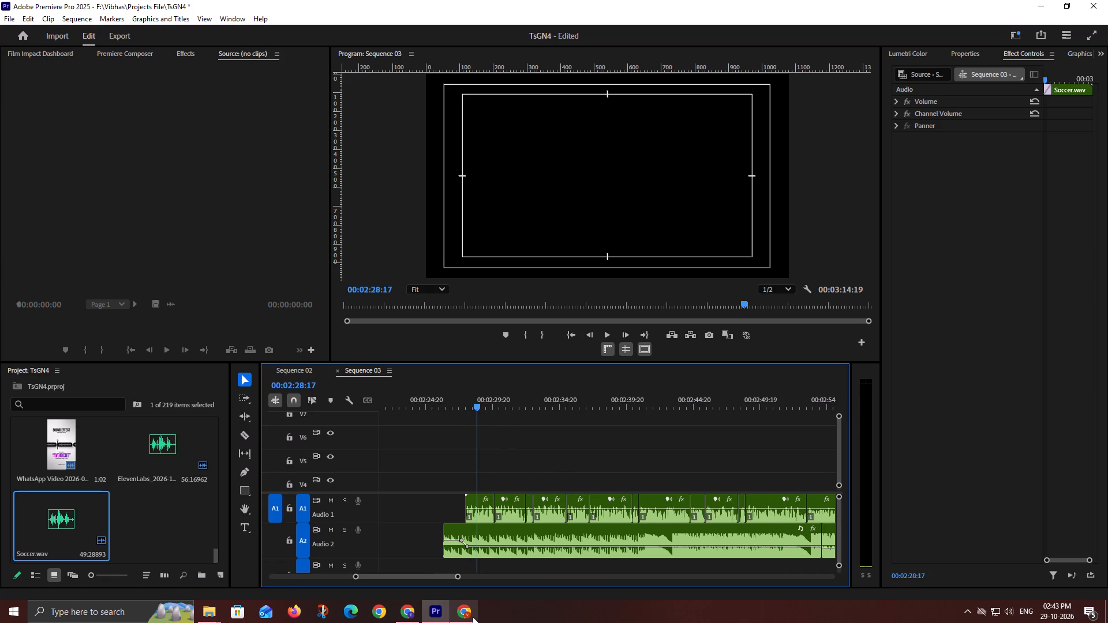
Switch to the GradGo script in Google Docs and copy the Scene 1 visual text "A student checks a university website".
{"action": "left_click", "coordinate": [410, 622]}
{"action": "left_click", "coordinate": [469, 614]}
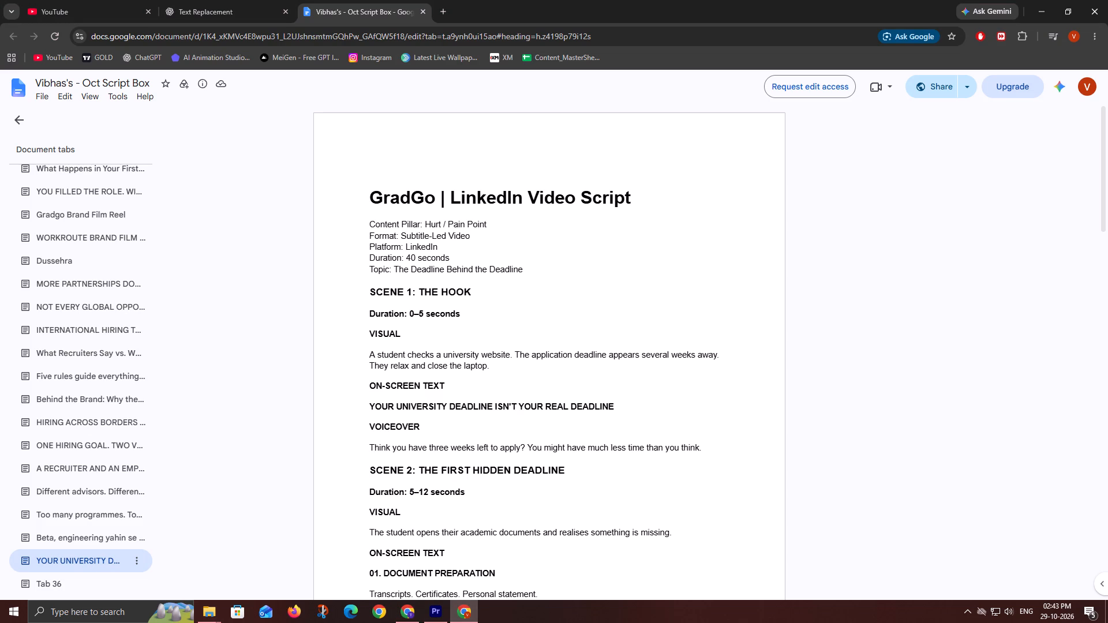
{"action": "left_click_drag", "start_coordinate": [370, 352], "coordinate": [511, 354]}
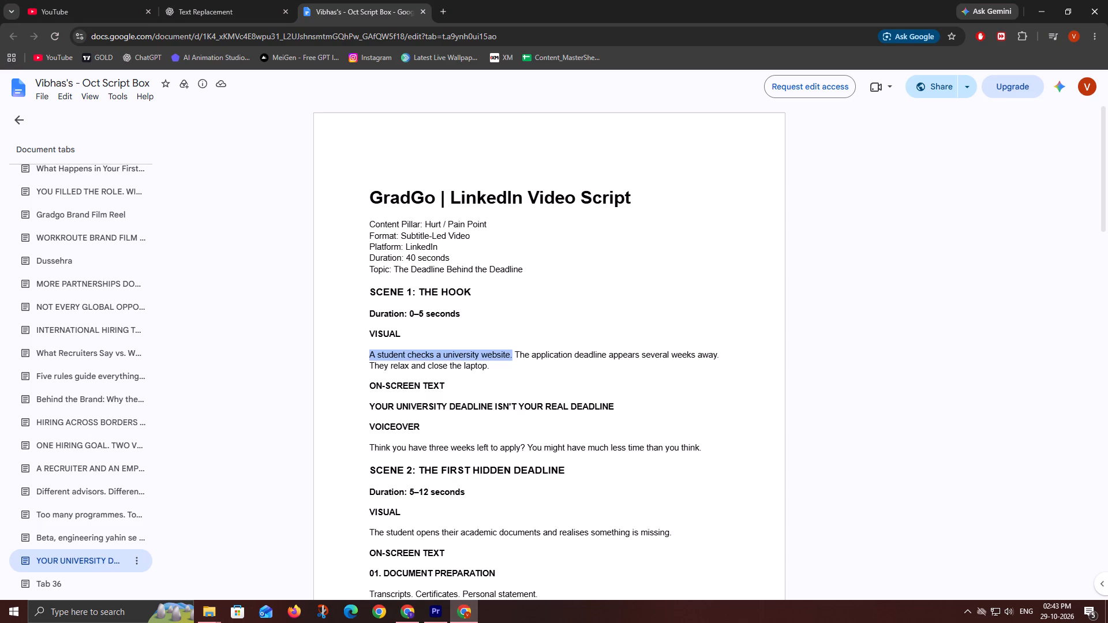
{"action": "left_click_drag", "start_coordinate": [511, 354], "coordinate": [508, 354]}
{"action": "key", "text": "ctrl+c"}
Switch to the Envato music results in the other Chrome window and activate the search field for a new query.
{"action": "left_click", "coordinate": [408, 615]}
{"action": "left_click", "coordinate": [483, 92]}
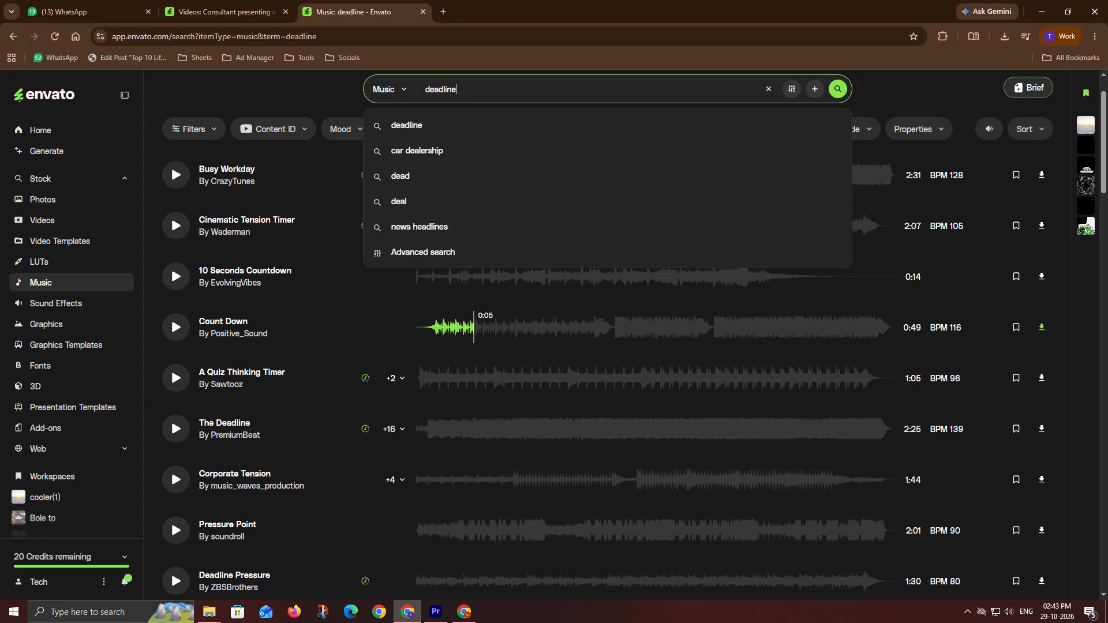
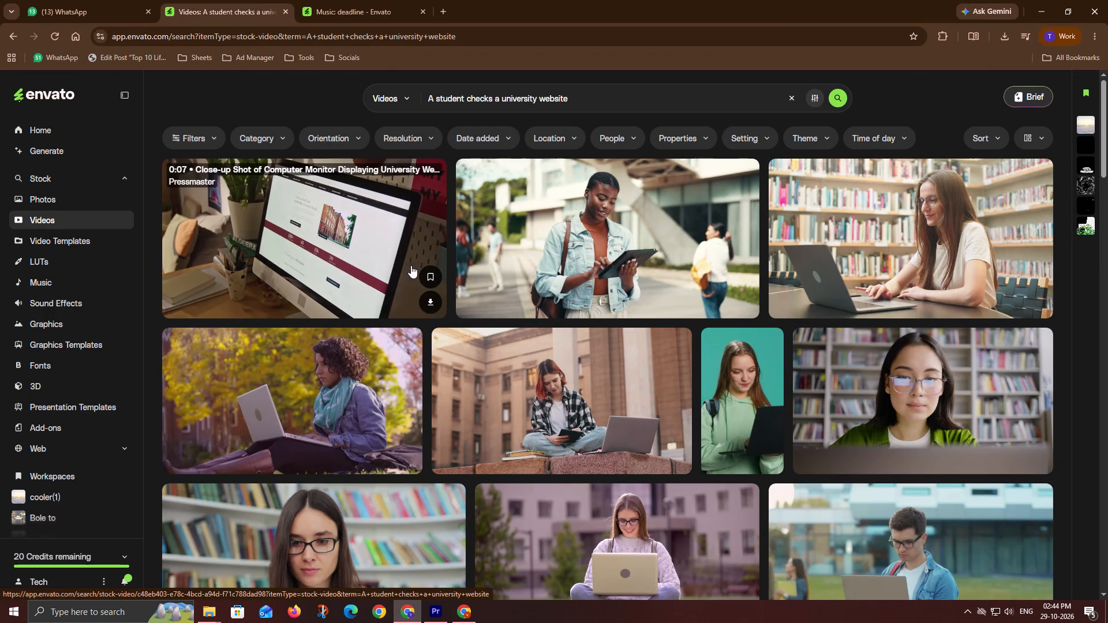
Download the Envato video "Close-up Shot of Computer Monitor Displaying University We..." into the project's Music folder.
{"action": "left_click", "coordinate": [432, 300]}
{"action": "left_click", "coordinate": [343, 324]}
{"action": "scroll", "coordinate": [371, 244], "scroll_direction": "down", "scroll_amount": 1}
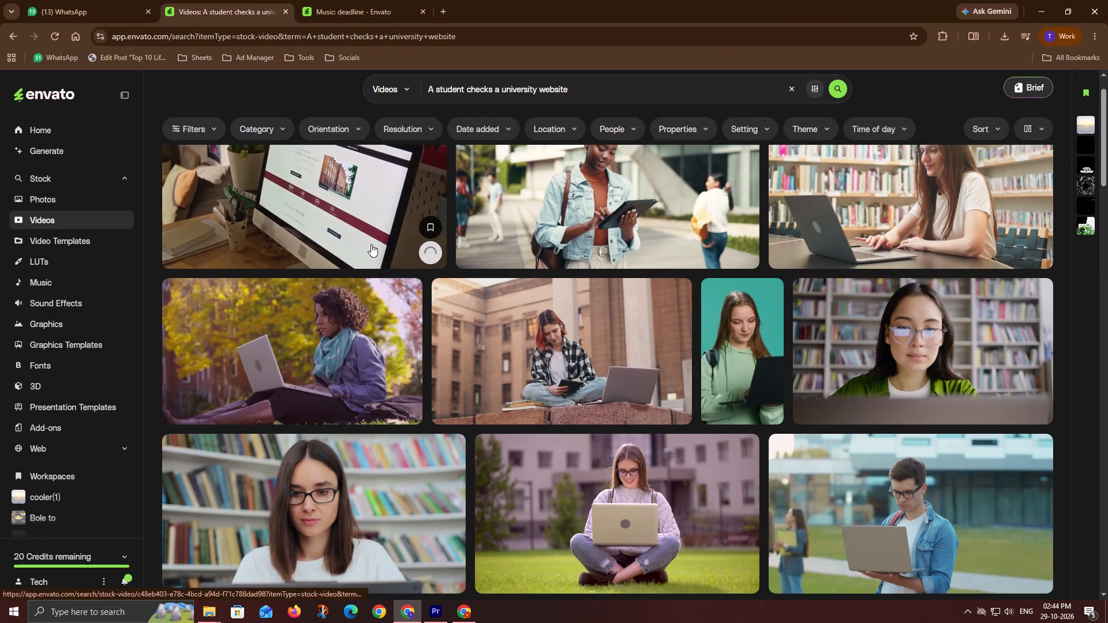
{"action": "scroll", "coordinate": [371, 244], "scroll_direction": "down", "scroll_amount": 10}
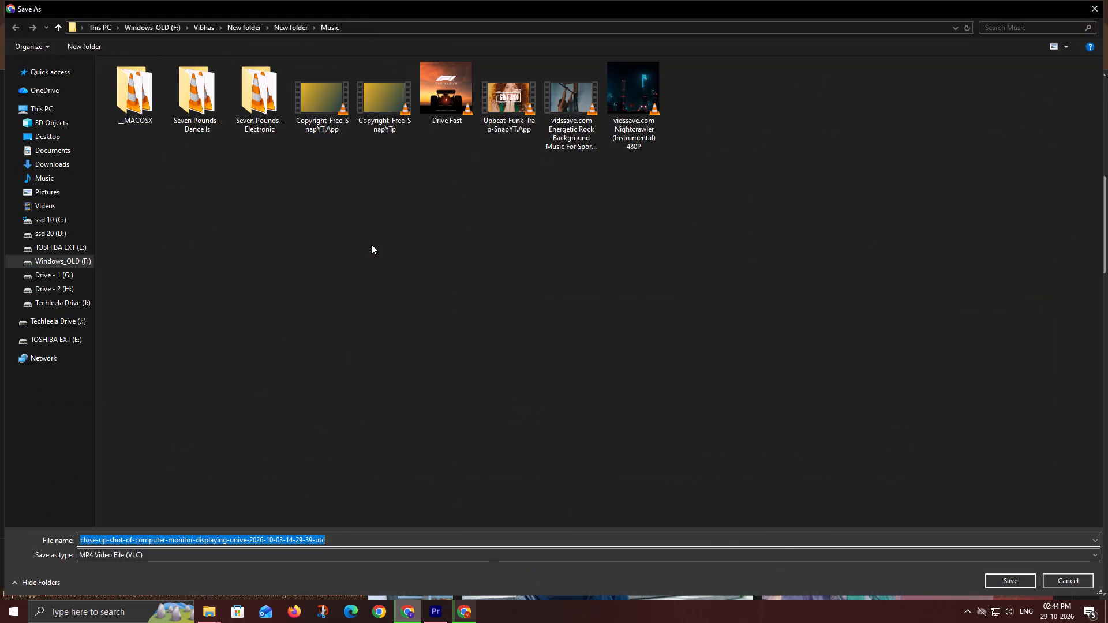
{"action": "key", "text": "Return"}
Place the downloaded monitor clip on V4 in Sequence 03, starting with the Soccer.wav music at about 00:02:26.
{"action": "left_click_drag", "start_coordinate": [894, 66], "coordinate": [467, 493]}
{"action": "key", "text": "alt+Tab"}
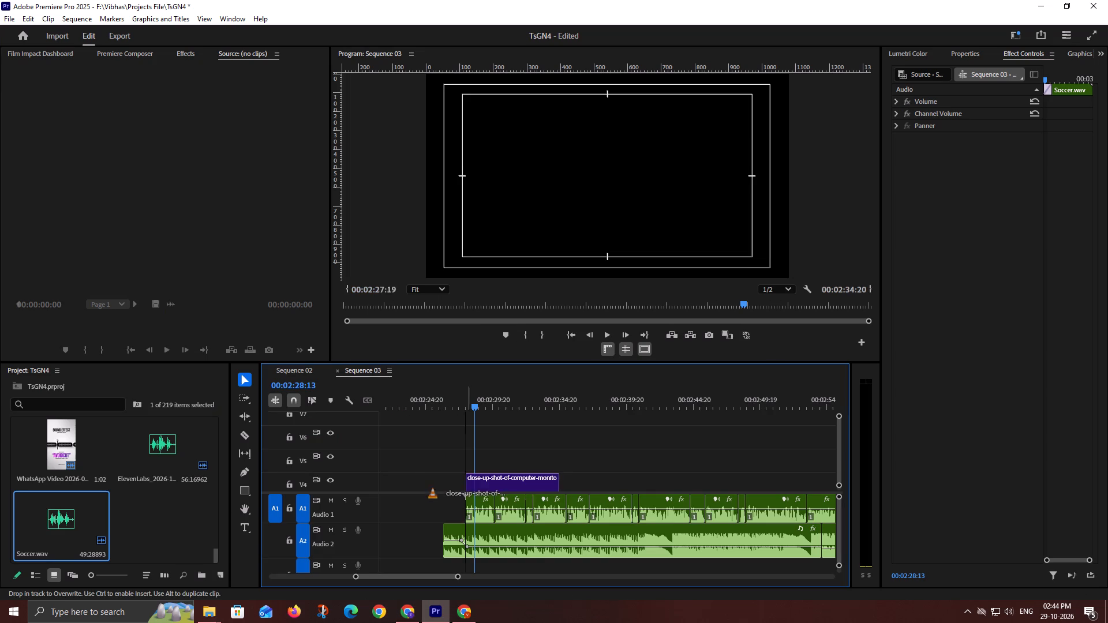
{"action": "left_click_drag", "start_coordinate": [467, 493], "coordinate": [458, 483]}
{"action": "left_click", "coordinate": [464, 395]}
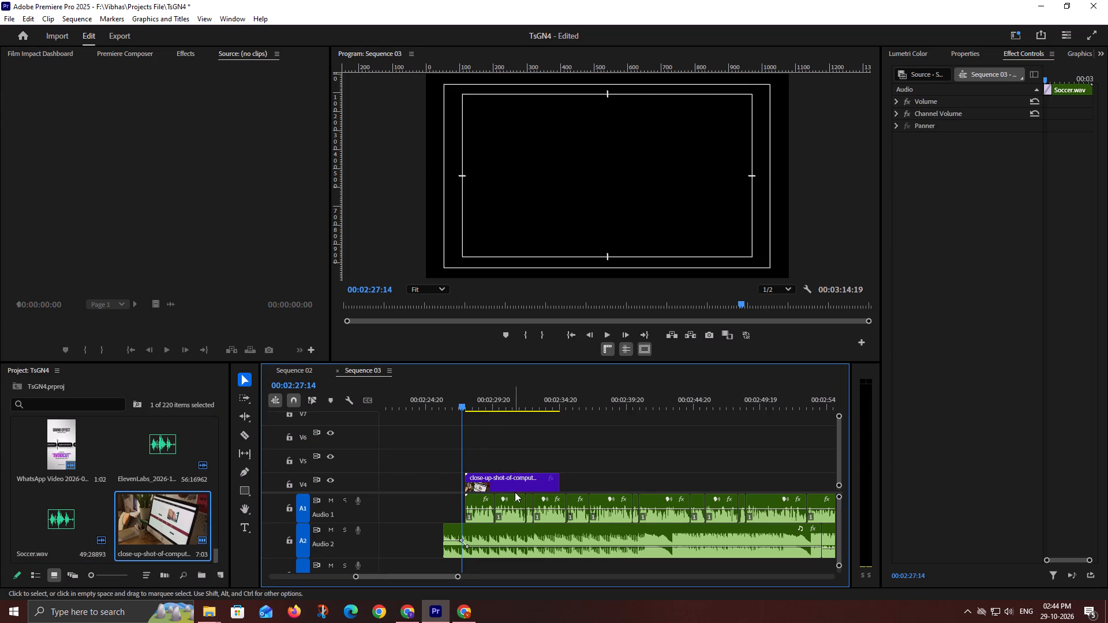
{"action": "left_click_drag", "start_coordinate": [515, 483], "coordinate": [496, 483]}
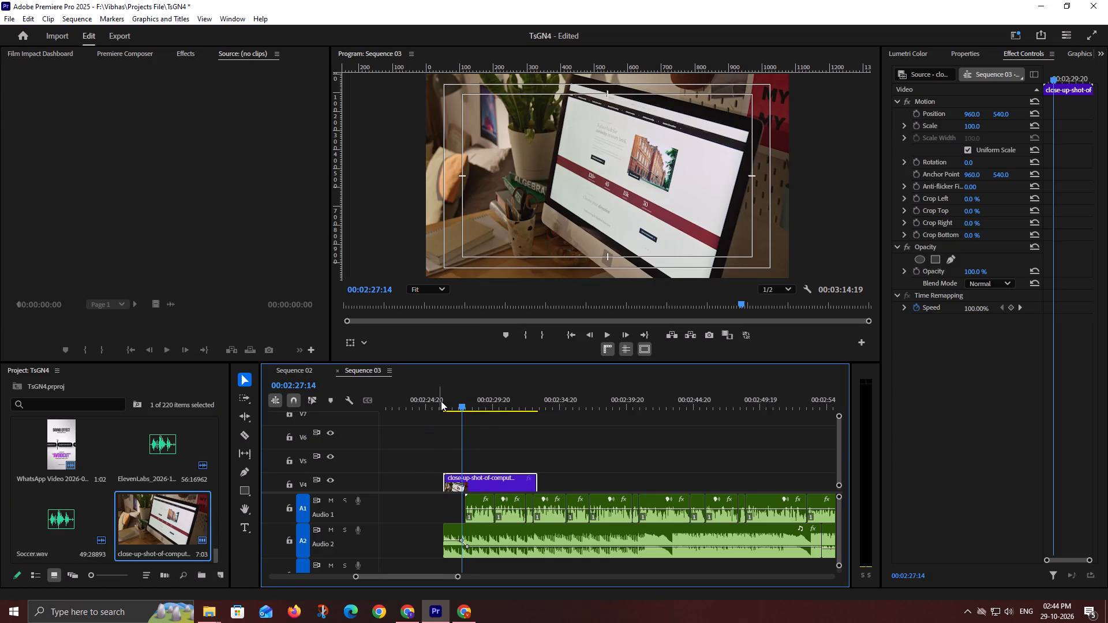
Play the monitor clip and trim its end to the first voiceover cut, at about 00:02:30.
{"action": "left_click", "coordinate": [444, 401]}
{"action": "key", "text": "space"}
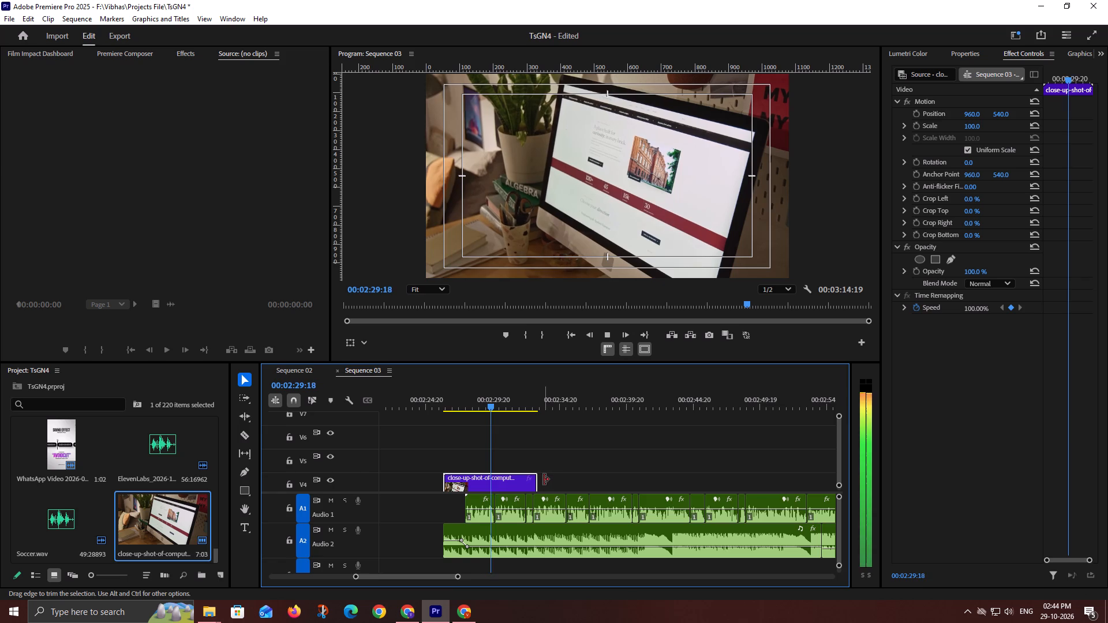
{"action": "key", "text": "space"}
{"action": "left_click_drag", "start_coordinate": [541, 479], "coordinate": [497, 477]}
{"action": "key", "text": "space"}
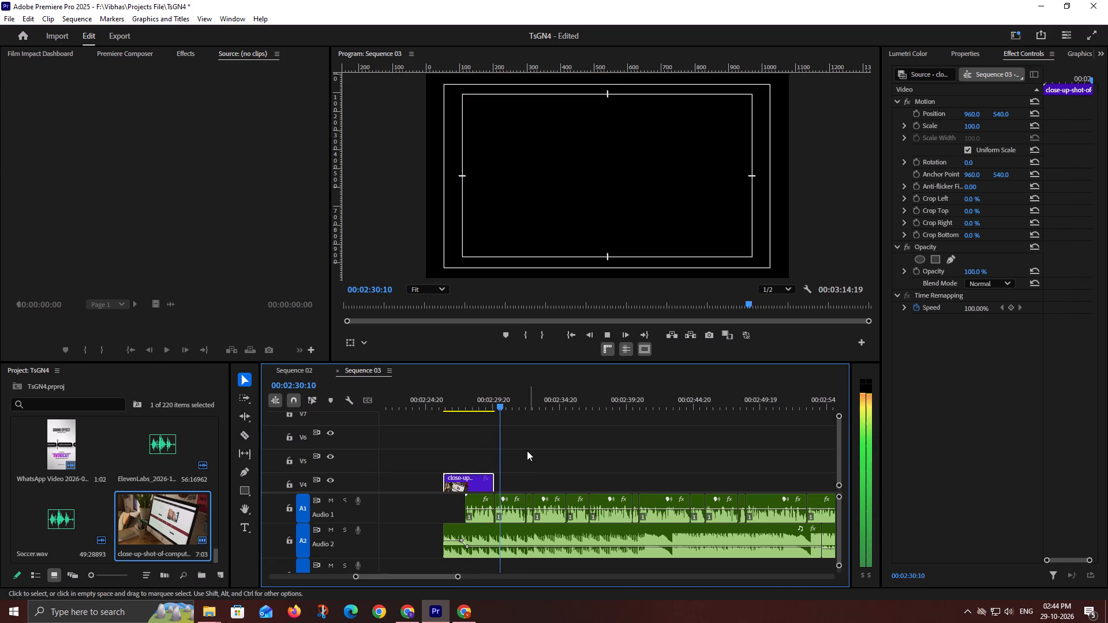
{"action": "key", "text": "space"}
Copy "he application deadline appears several weeks away" from the GradGo script's Scene 1 visual and search Envato videos for it.
{"action": "left_click", "coordinate": [466, 614]}
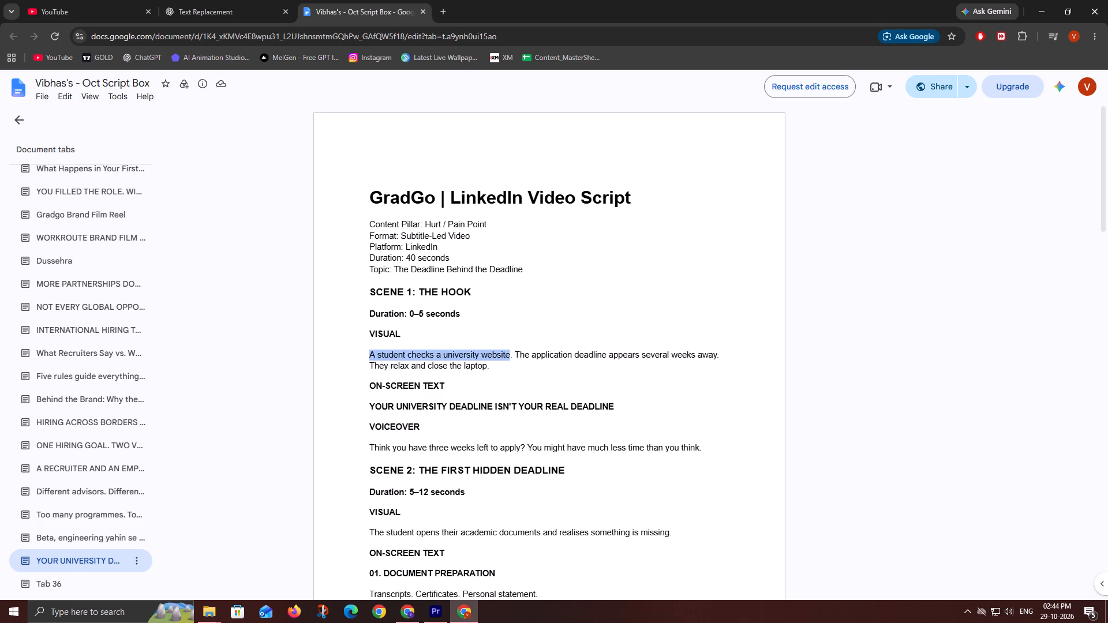
{"action": "left_click_drag", "start_coordinate": [519, 354], "coordinate": [713, 354]}
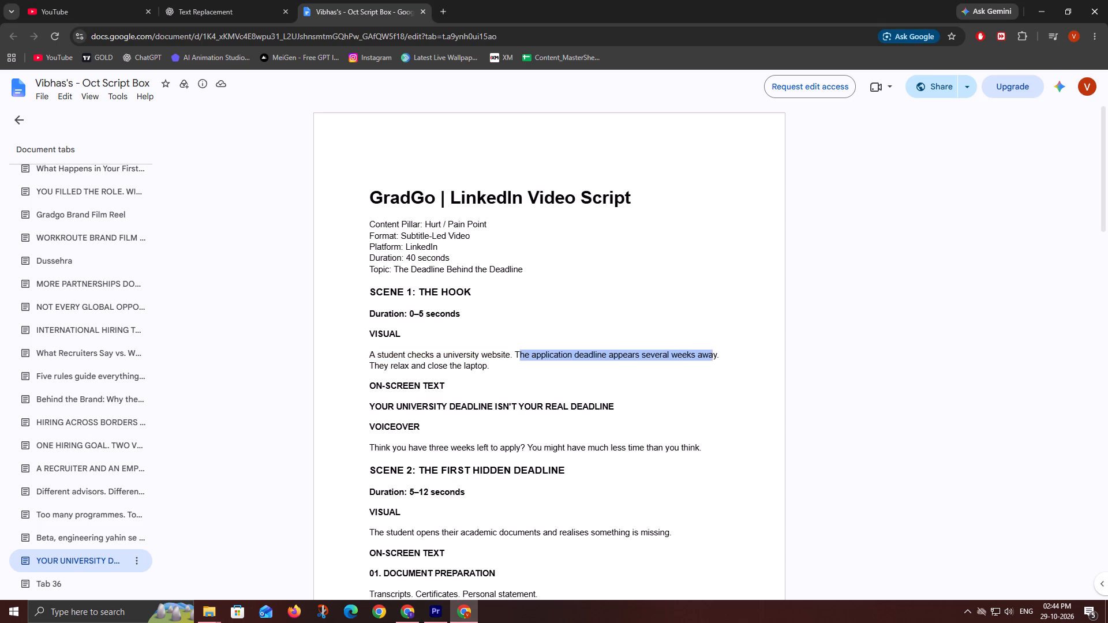
{"action": "left_click_drag", "start_coordinate": [713, 354], "coordinate": [717, 354]}
{"action": "key", "text": "ctrl+c"}
{"action": "left_click", "coordinate": [402, 614]}
{"action": "left_click", "coordinate": [548, 89]}
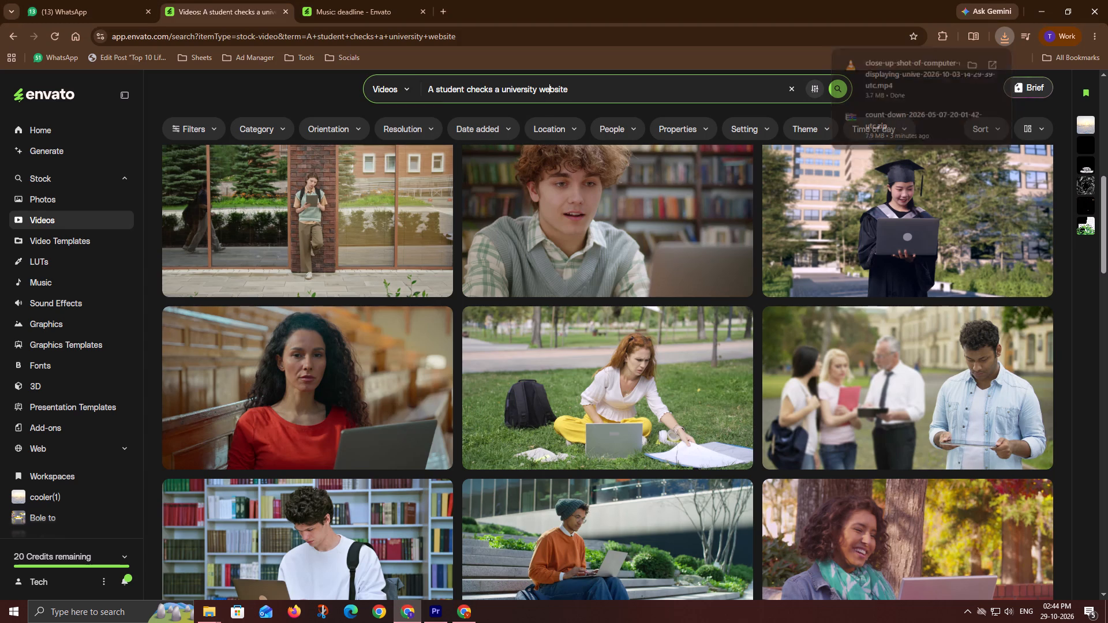
{"action": "key", "text": "ctrl+a"}
{"action": "key", "text": "ctrl+v"}
{"action": "key", "text": "Return"}
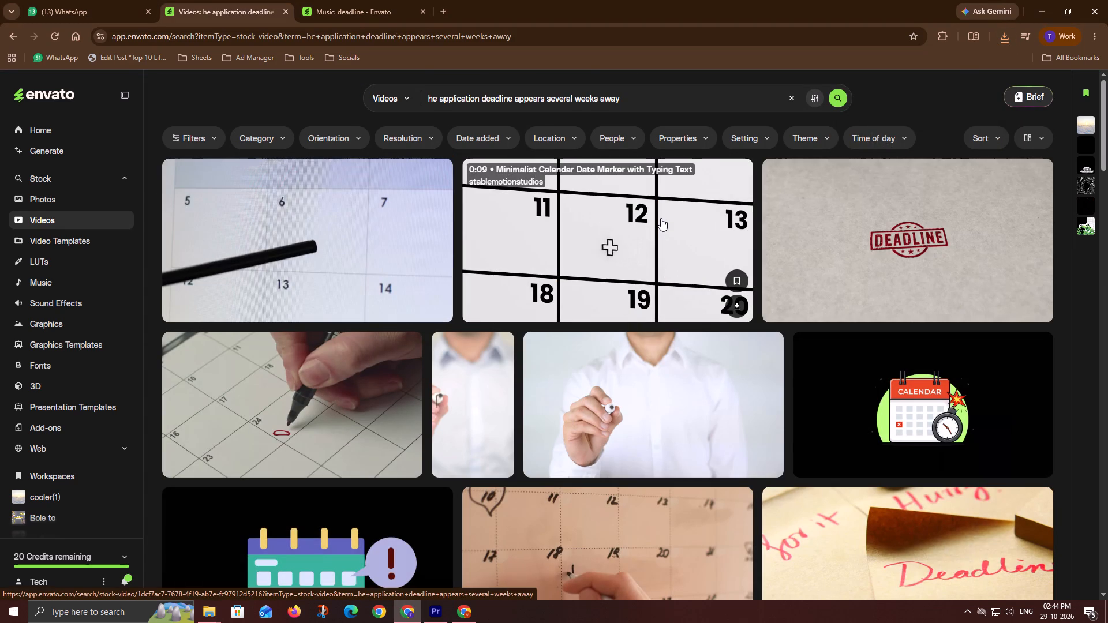
{"action": "scroll", "coordinate": [689, 223], "scroll_direction": "down", "scroll_amount": 4}
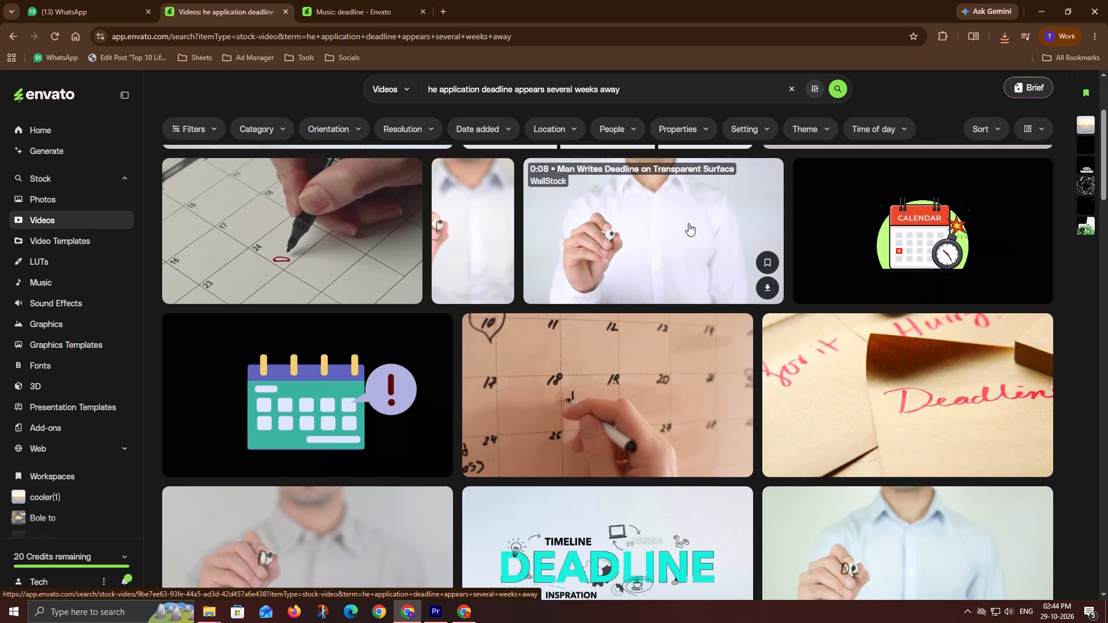
{"action": "scroll", "coordinate": [688, 223], "scroll_direction": "down", "scroll_amount": 4}
Correct the Envato query to "the application deadline appears several weeks away", rerun the search and browse the results.
{"action": "key", "text": "alt+Tab"}
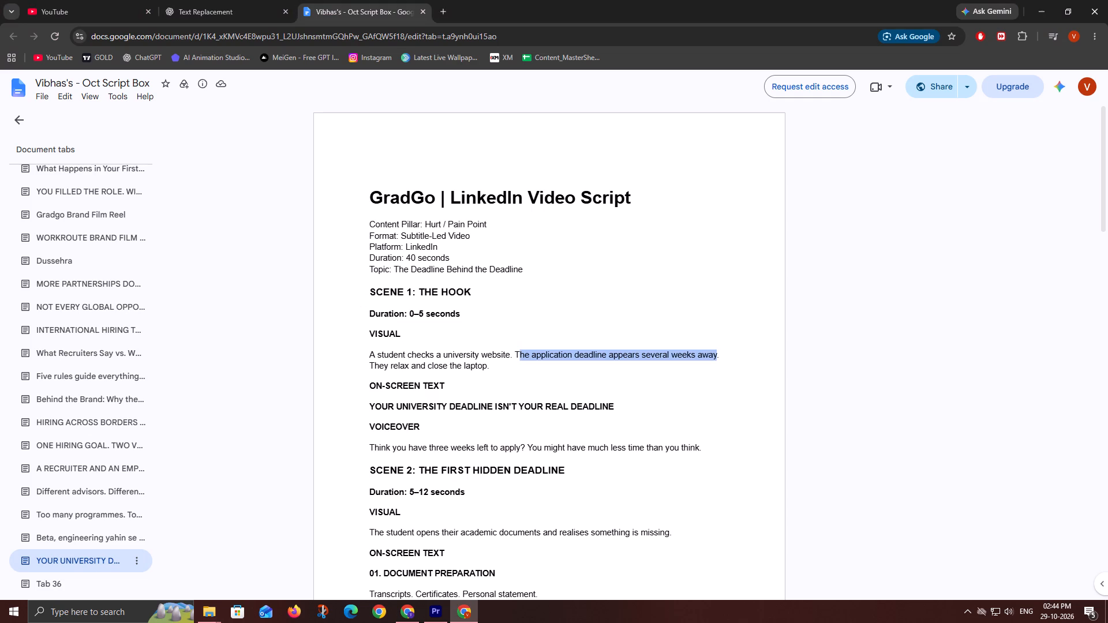
{"action": "key", "text": "alt+Tab"}
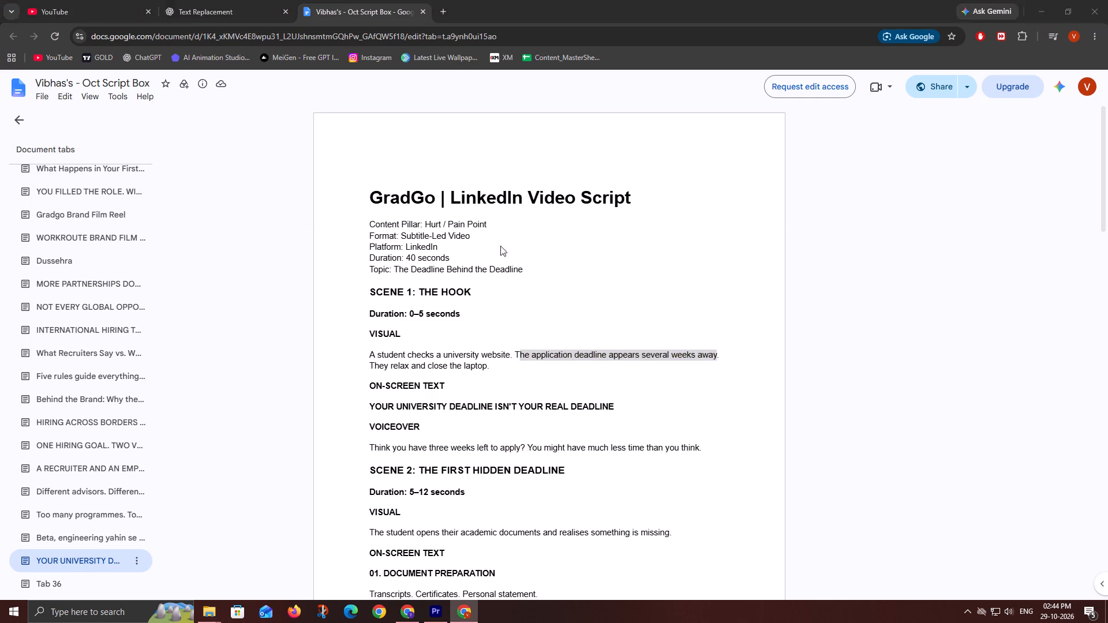
{"action": "left_click", "coordinate": [429, 89]}
{"action": "key", "text": "t"}
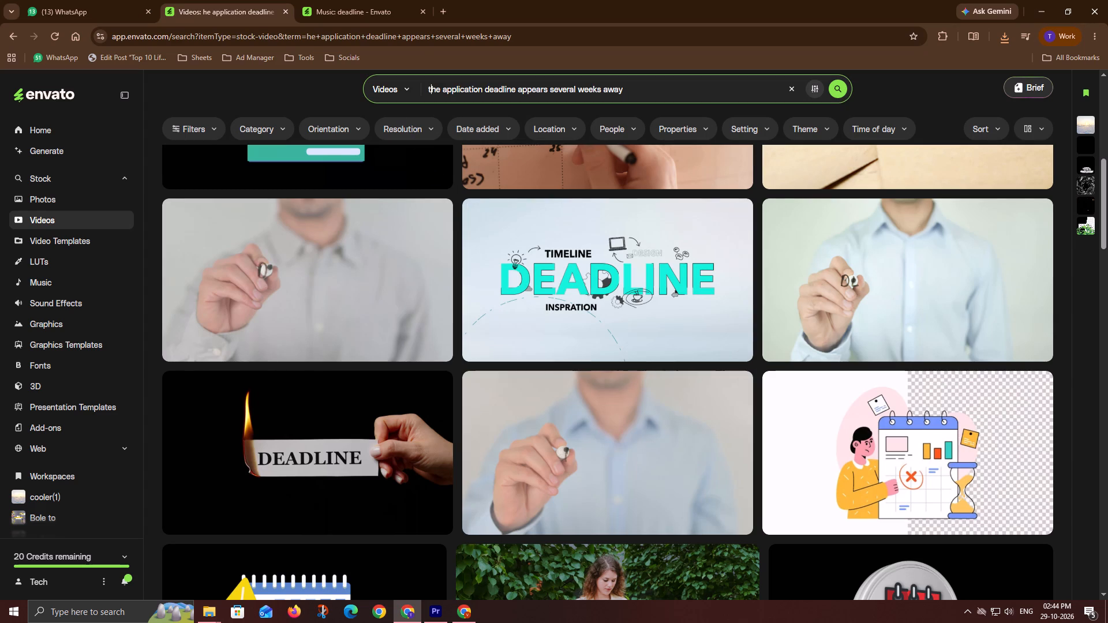
{"action": "key", "text": "Return"}
{"action": "scroll", "coordinate": [429, 89], "scroll_direction": "down", "scroll_amount": 5}
{"action": "scroll", "coordinate": [503, 187], "scroll_direction": "down", "scroll_amount": 2}
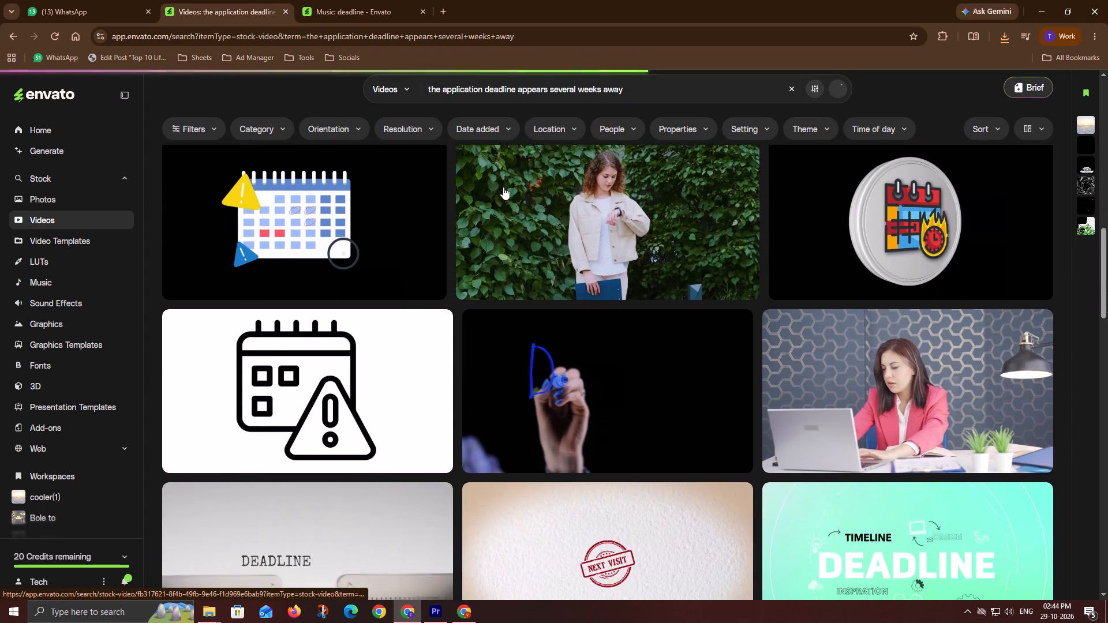
{"action": "scroll", "coordinate": [503, 187], "scroll_direction": "down", "scroll_amount": 6}
{"action": "scroll", "coordinate": [555, 271], "scroll_direction": "up", "scroll_amount": 14}
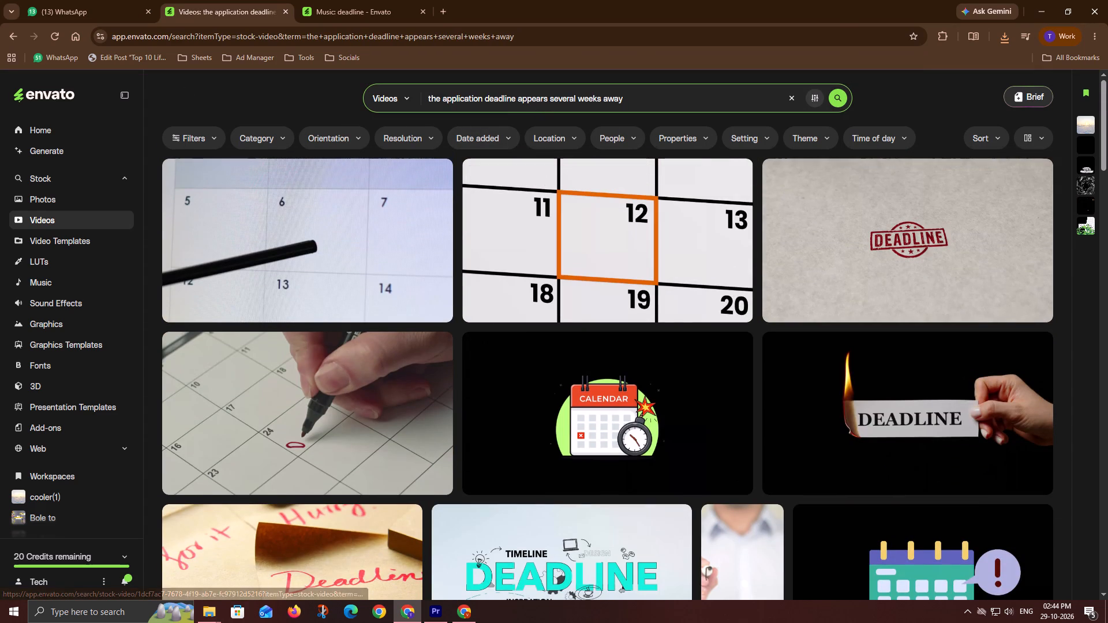
Refine the video search to "the college application deadline appears several weeks away" and browse the results for suitable student footage.
{"action": "left_click", "coordinate": [441, 97]}
{"action": "type", "text": "college"}
{"action": "key", "text": "space"}
{"action": "key", "text": "space"}
{"action": "key", "text": "Return"}
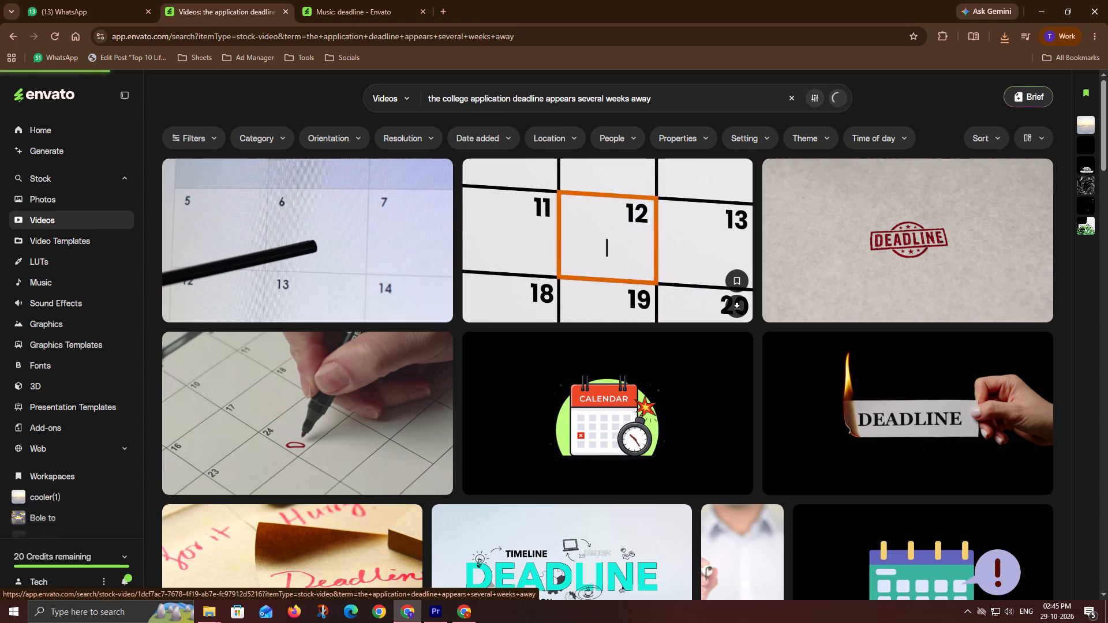
{"action": "scroll", "coordinate": [889, 321], "scroll_direction": "down", "scroll_amount": 5}
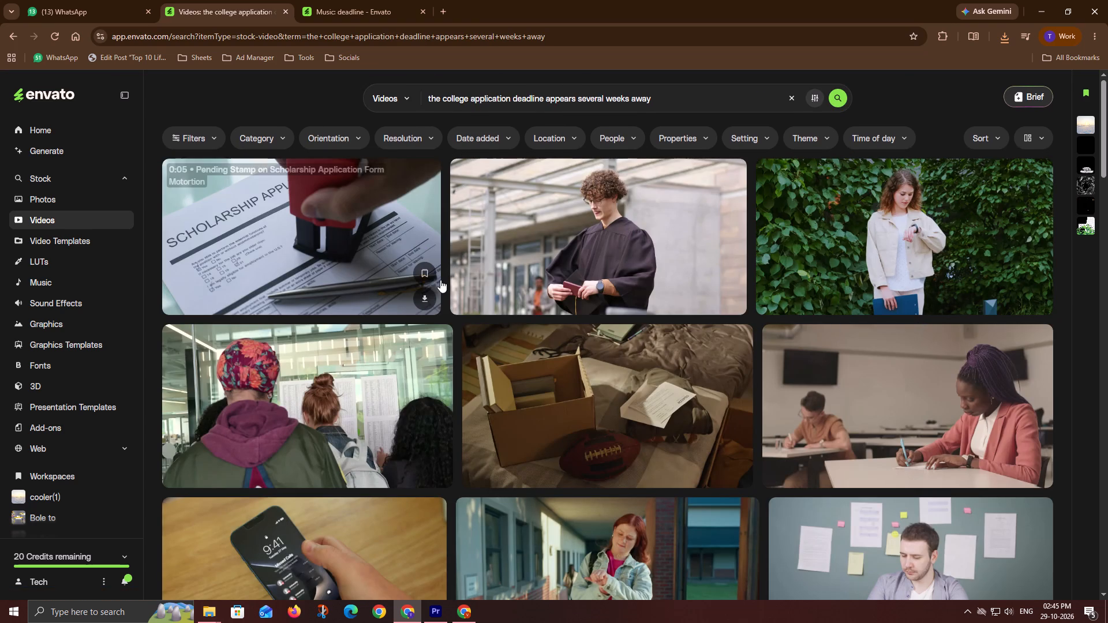
{"action": "scroll", "coordinate": [361, 260], "scroll_direction": "down", "scroll_amount": 4}
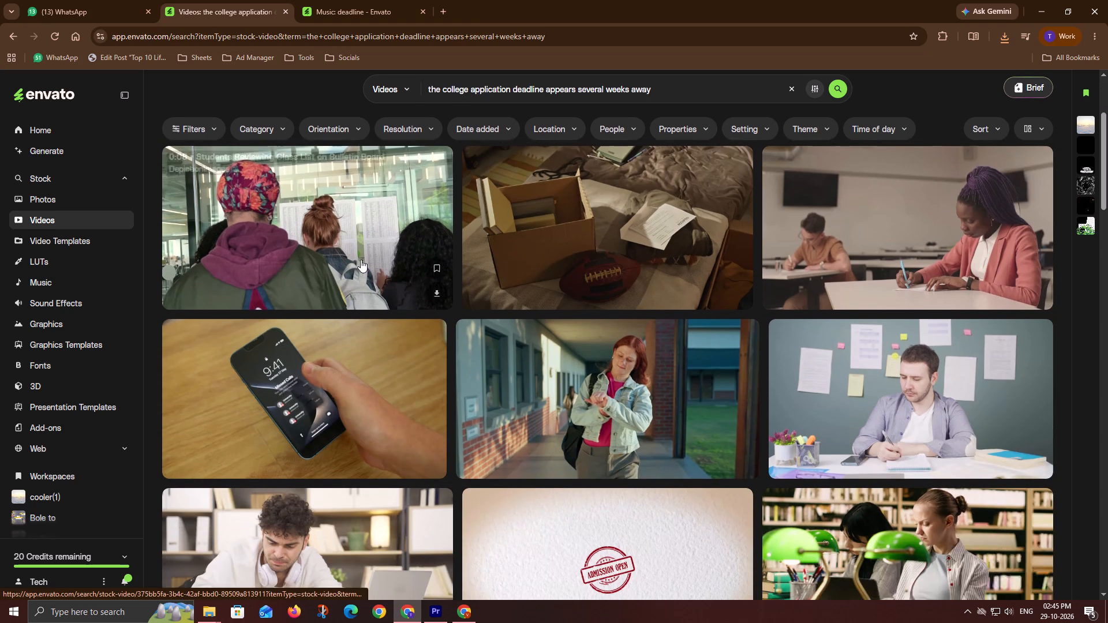
{"action": "scroll", "coordinate": [361, 260], "scroll_direction": "up", "scroll_amount": 1}
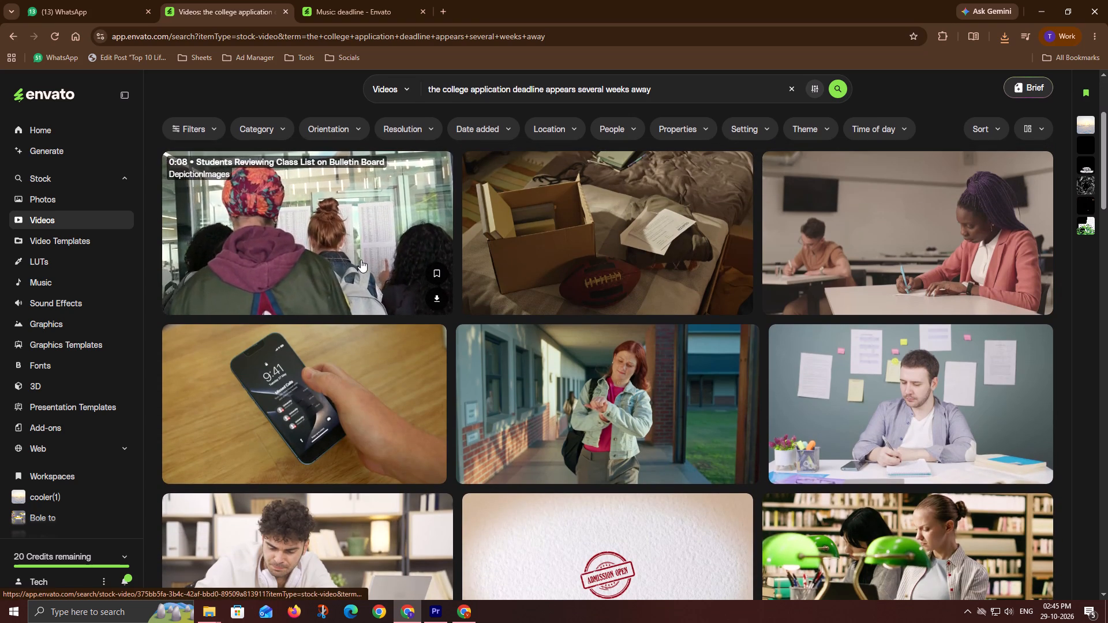
{"action": "scroll", "coordinate": [366, 262], "scroll_direction": "down", "scroll_amount": 5}
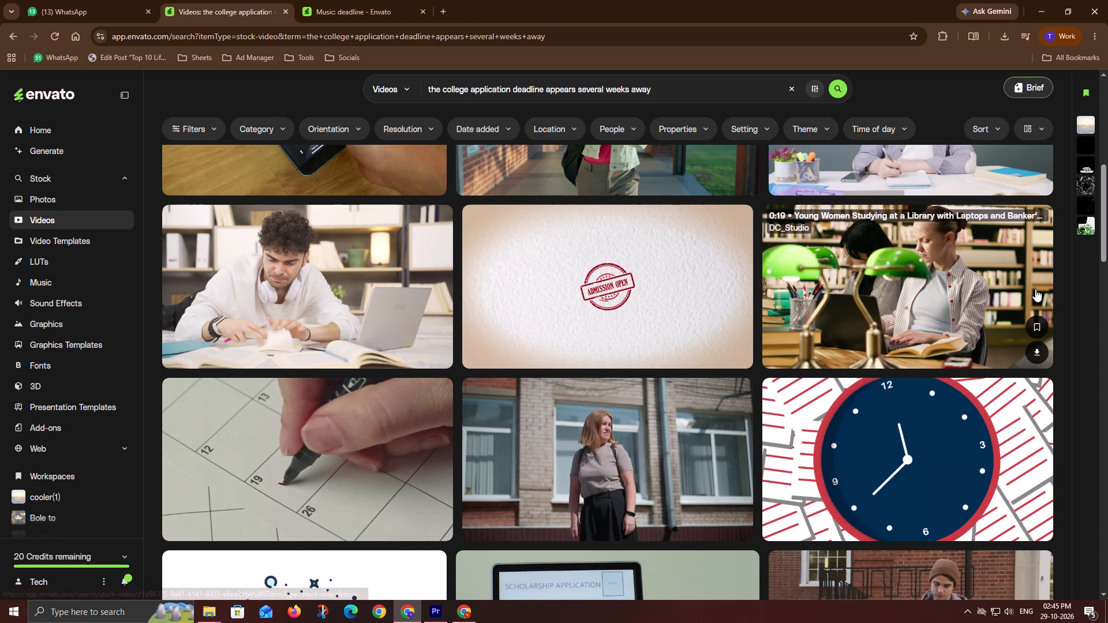
Download the 0:19 video "Young Women Studying at a Library with Laptops" into the same Music folder.
{"action": "left_click", "coordinate": [1041, 351]}
{"action": "left_click", "coordinate": [971, 376]}
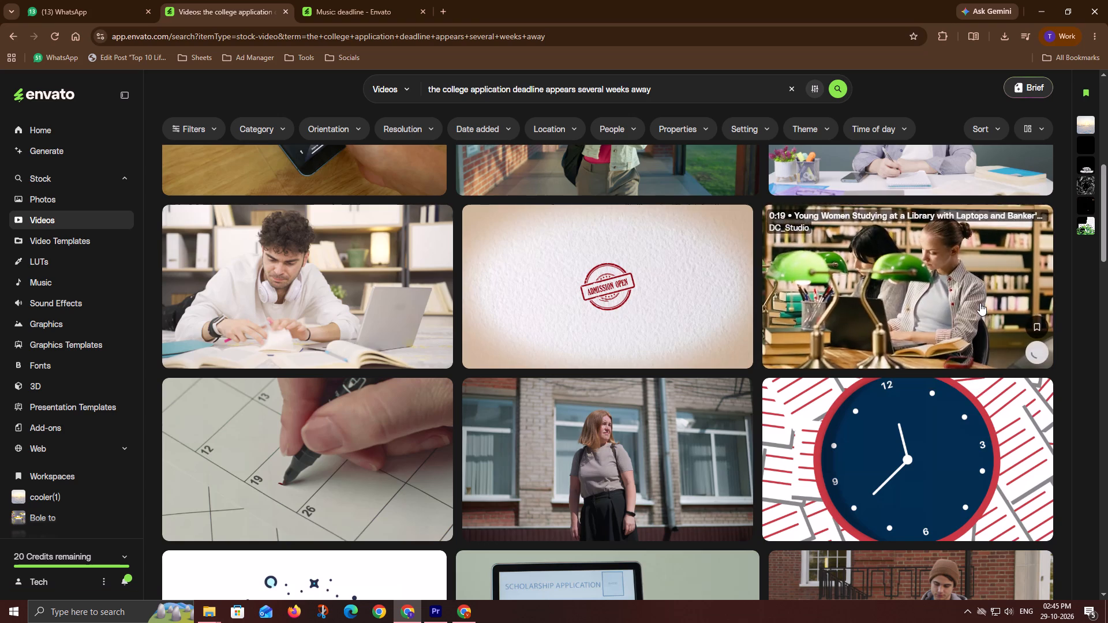
{"action": "scroll", "coordinate": [980, 303], "scroll_direction": "down", "scroll_amount": 5}
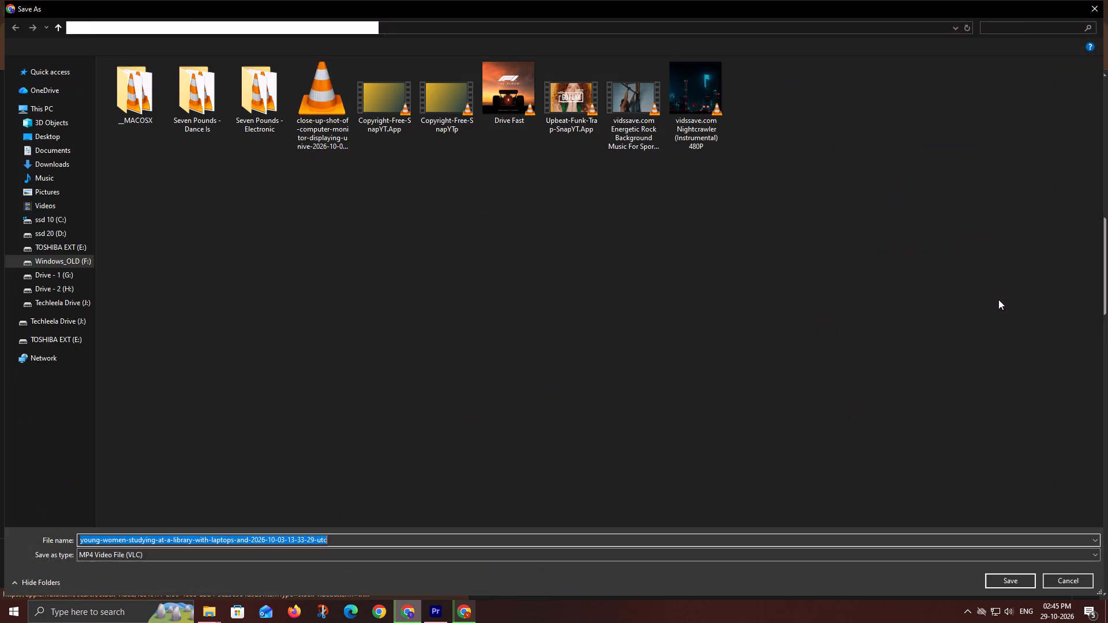
{"action": "key", "text": "Return"}
Place the downloaded library clip on V4 in Premiere Pro's Sequence 03, directly after the monitor clip.
{"action": "left_click_drag", "start_coordinate": [965, 57], "coordinate": [786, 118]}
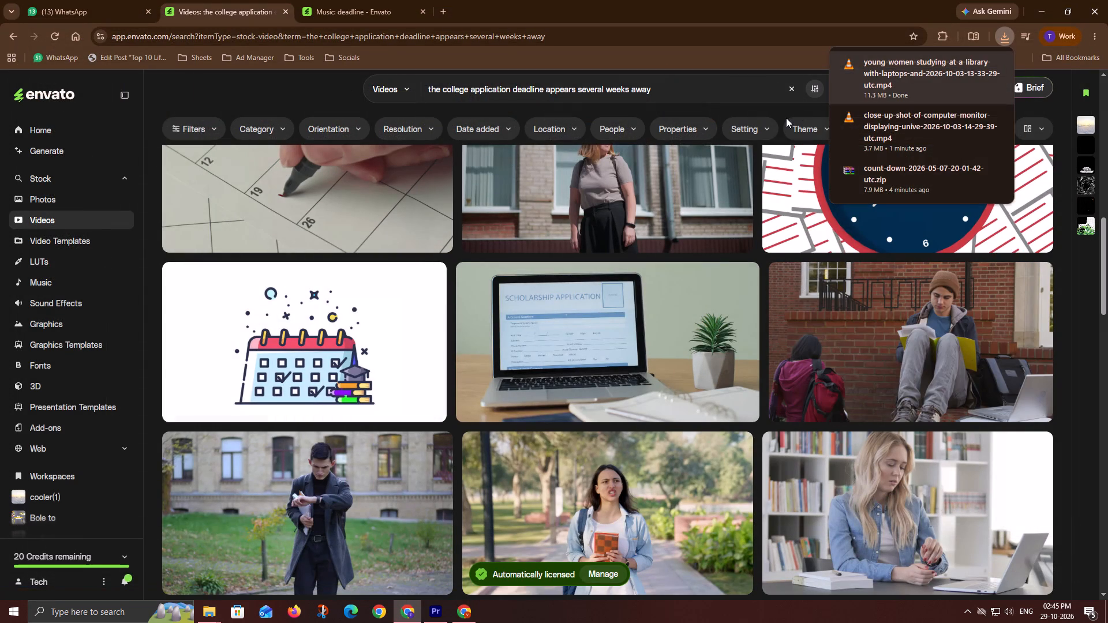
{"action": "left_click_drag", "start_coordinate": [786, 118], "coordinate": [766, 149]}
{"action": "left_click_drag", "start_coordinate": [919, 83], "coordinate": [582, 453]}
{"action": "key", "text": "alt+Tab"}
{"action": "key", "text": "alt+Tab"}
{"action": "key", "text": "alt+Tab"}
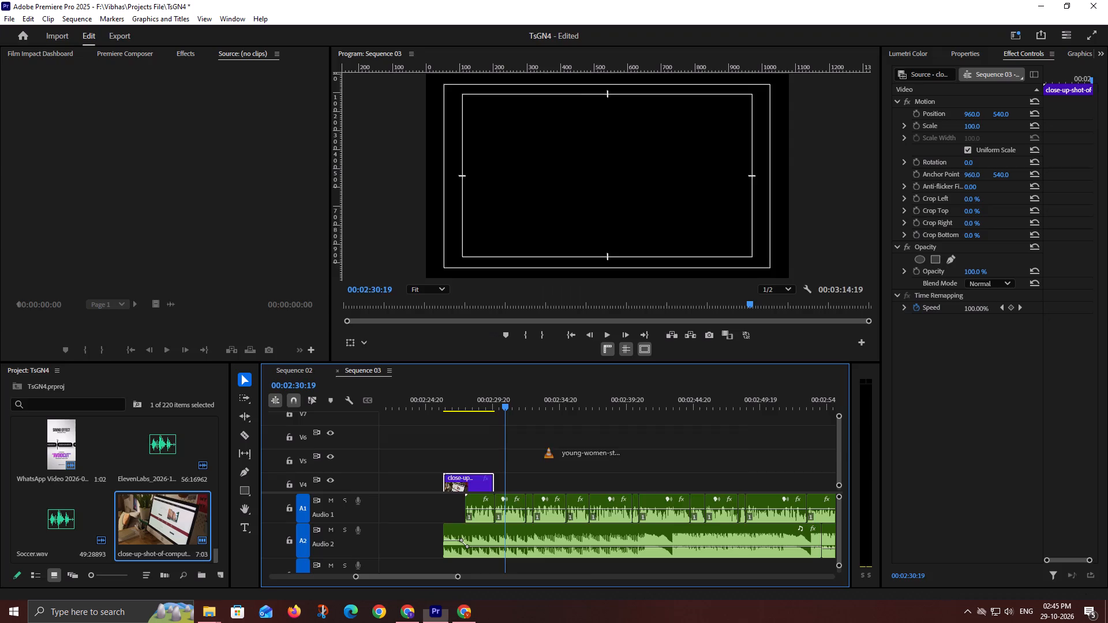
{"action": "left_click_drag", "start_coordinate": [582, 453], "coordinate": [494, 489]}
Play Sequence 03 across the cut between the monitor clip and the library clip.
{"action": "left_click_drag", "start_coordinate": [493, 398], "coordinate": [475, 403]}
{"action": "key", "text": "space"}
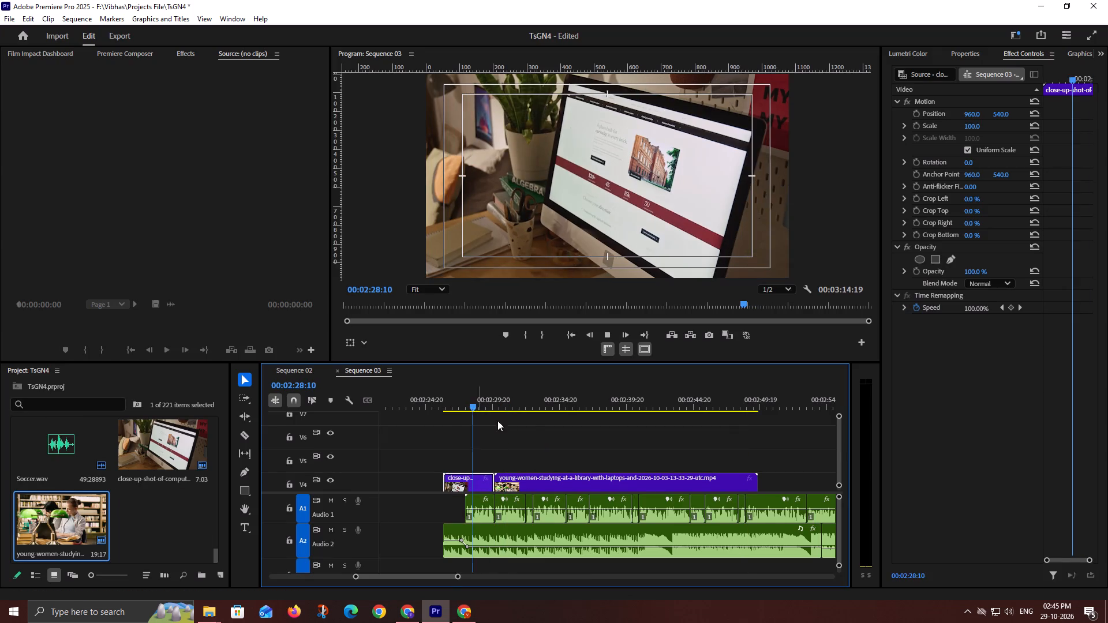
{"action": "scroll", "coordinate": [525, 430], "scroll_direction": "down", "scroll_amount": 2, "text": "alt"}
{"action": "scroll", "coordinate": [525, 430], "scroll_direction": "up", "scroll_amount": 4, "text": "alt"}
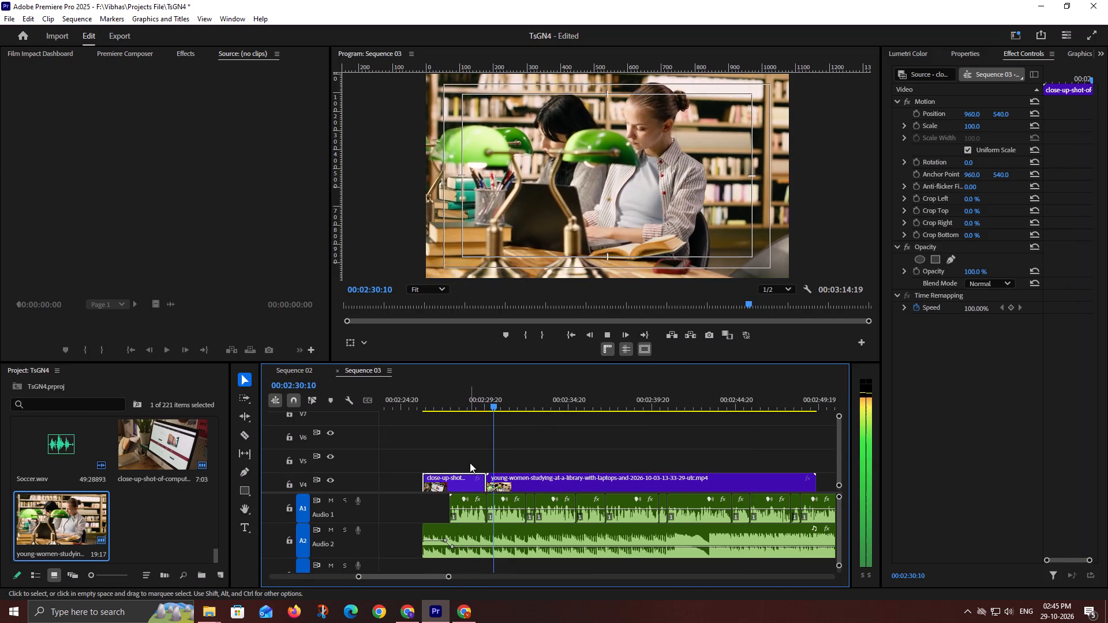
{"action": "key", "text": "space"}
Trim the monitor clip's beginning to the start of the voiceover and save the project.
{"action": "left_click_drag", "start_coordinate": [425, 481], "coordinate": [452, 479]}
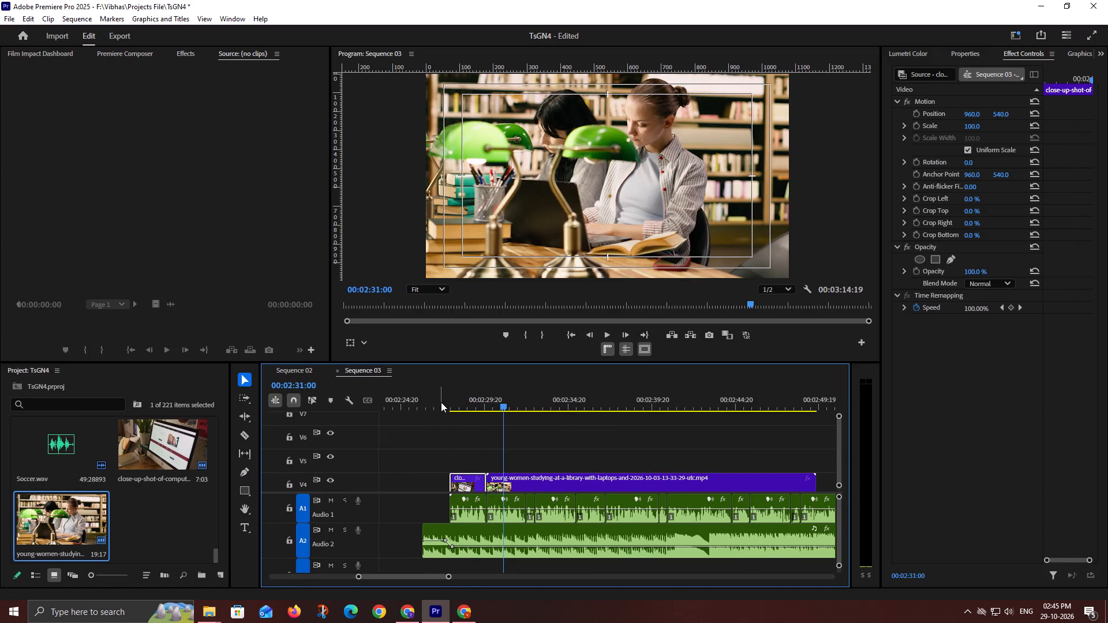
{"action": "left_click", "coordinate": [441, 402]}
{"action": "key", "text": "ctrl+s"}
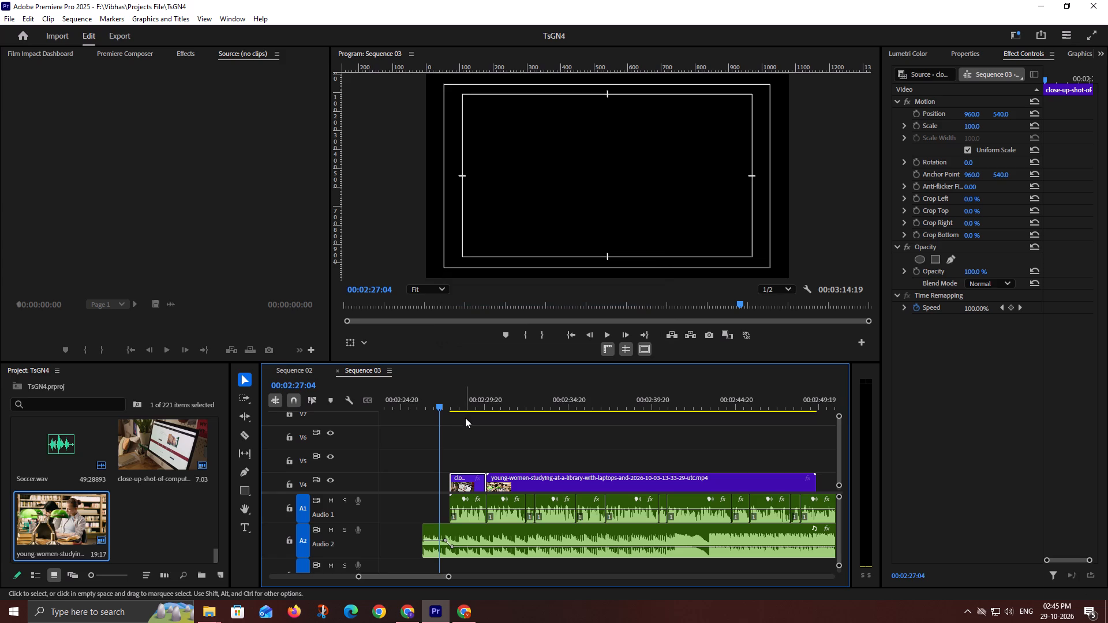
Move the monitor and library clips together from V4 down to V1, keeping their timing against the voiceover.
{"action": "key", "text": "grave"}
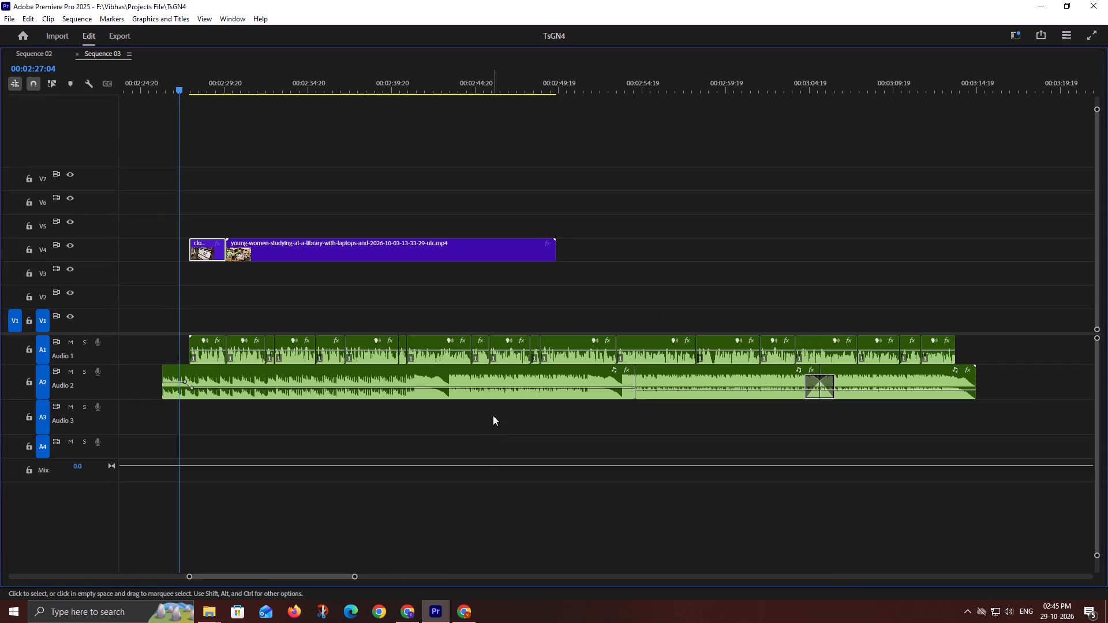
{"action": "key", "text": "grave"}
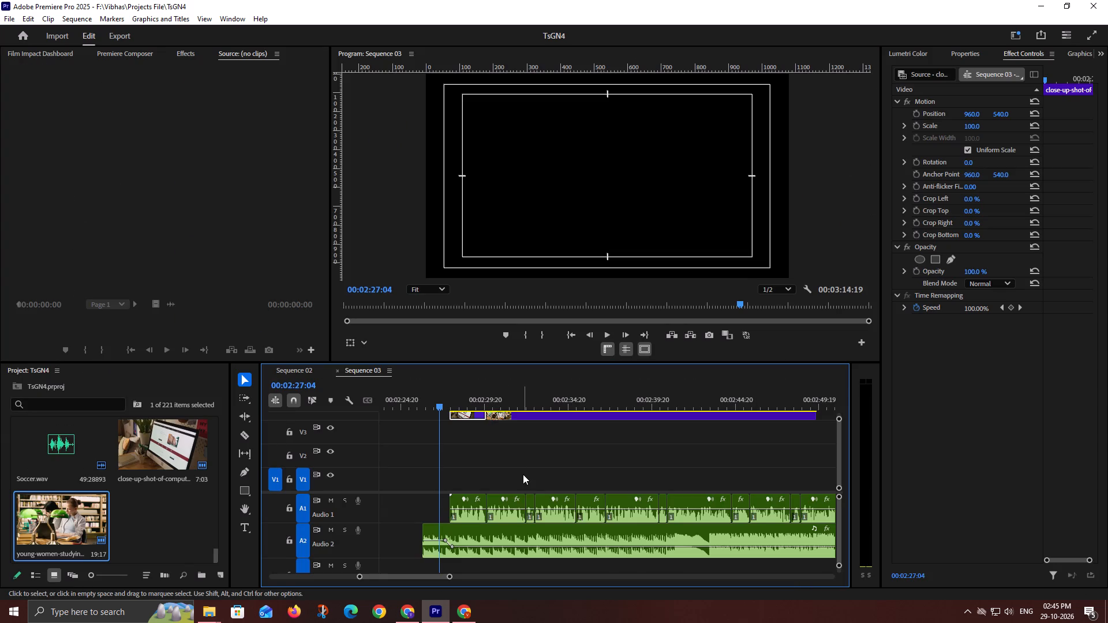
{"action": "scroll", "coordinate": [531, 475], "scroll_direction": "up", "scroll_amount": 4, "text": "ctrl"}
{"action": "left_click_drag", "start_coordinate": [535, 475], "coordinate": [451, 444]}
{"action": "left_click_drag", "start_coordinate": [456, 456], "coordinate": [456, 459]}
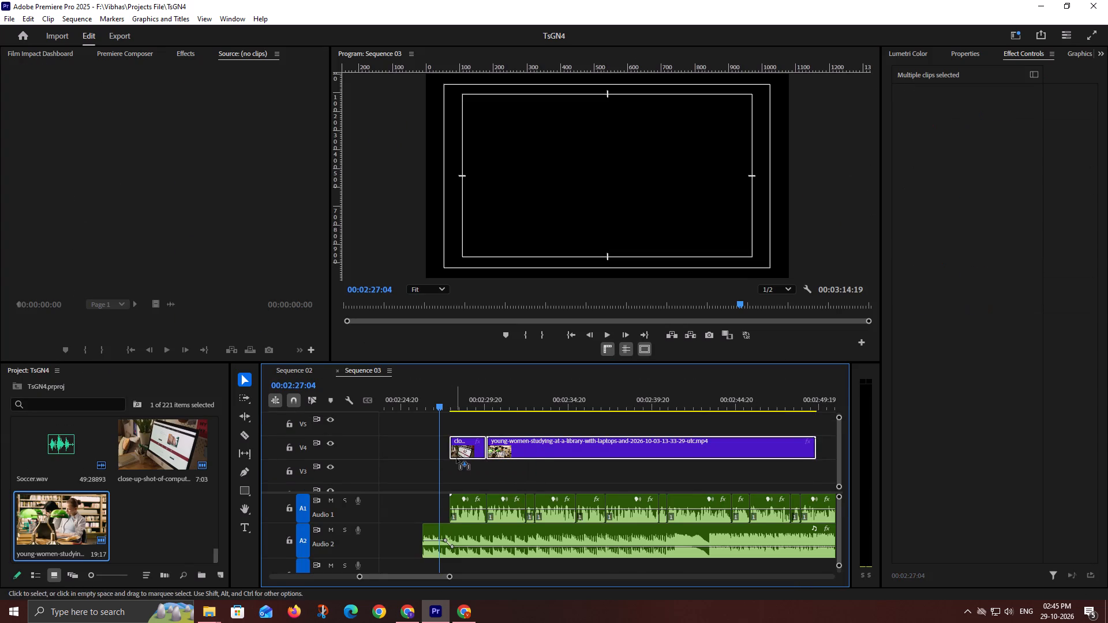
{"action": "left_click_drag", "start_coordinate": [456, 459], "coordinate": [456, 483]}
{"action": "scroll", "coordinate": [498, 439], "scroll_direction": "down", "scroll_amount": 5, "text": "ctrl"}
{"action": "left_click_drag", "start_coordinate": [467, 433], "coordinate": [466, 486]}
Cut the library clip on V1 at 00:02:32:07, following the voiceover, and delete the remainder after the cut.
{"action": "key", "text": "space"}
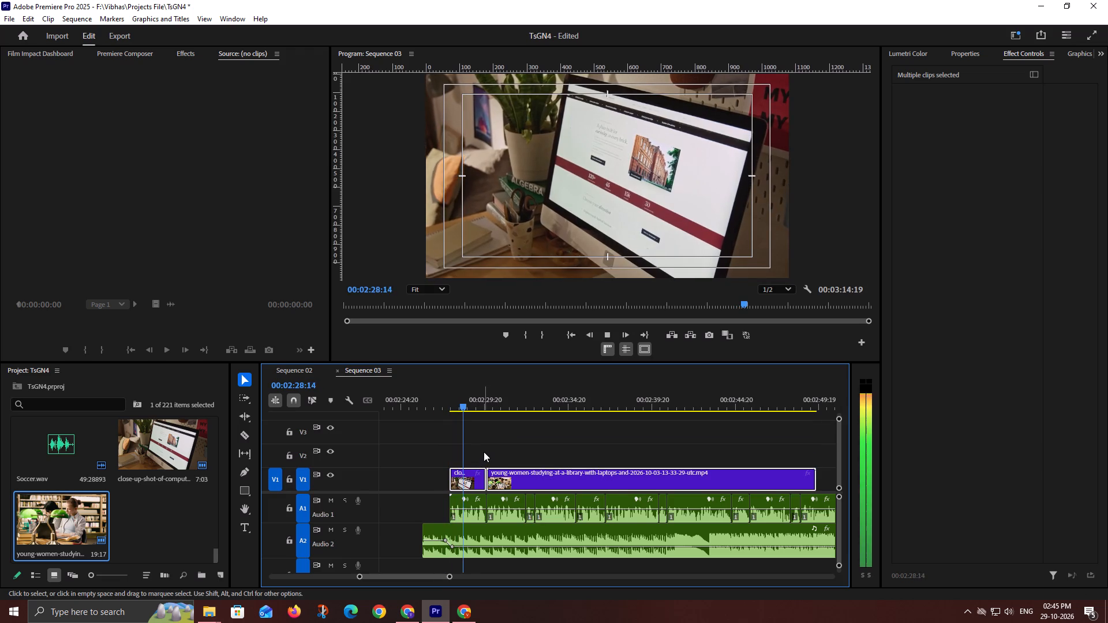
{"action": "left_click", "coordinate": [484, 452]}
{"action": "scroll", "coordinate": [484, 452], "scroll_direction": "down", "scroll_amount": 2}
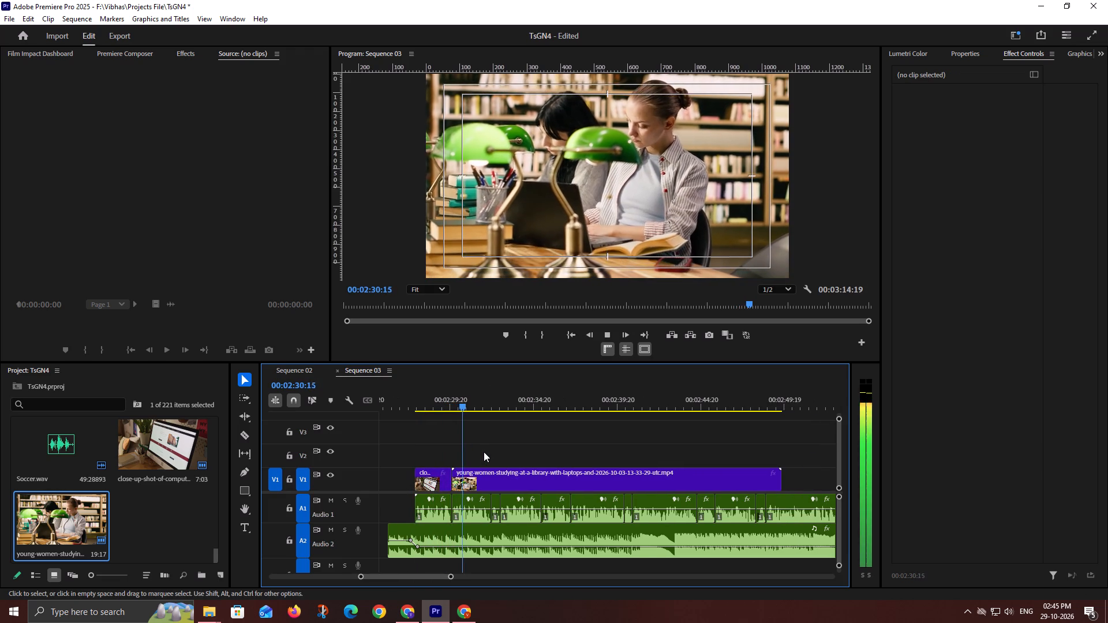
{"action": "key", "text": "space"}
{"action": "key", "text": "c"}
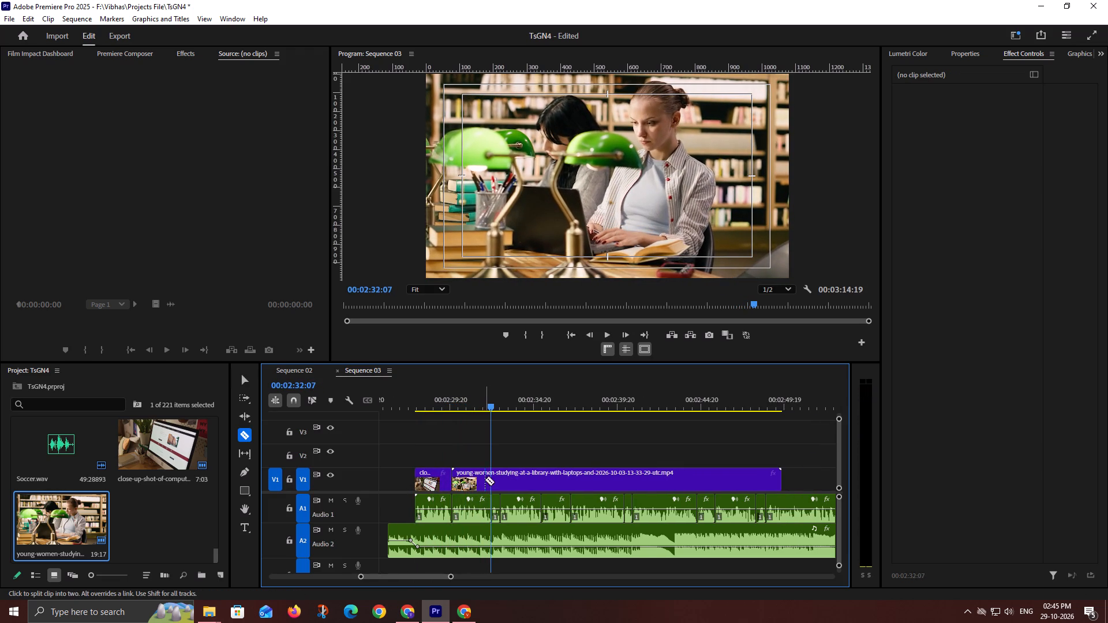
{"action": "left_click", "coordinate": [492, 480]}
{"action": "key", "text": "v"}
{"action": "left_click", "coordinate": [507, 480]}
{"action": "key", "text": "Delete"}
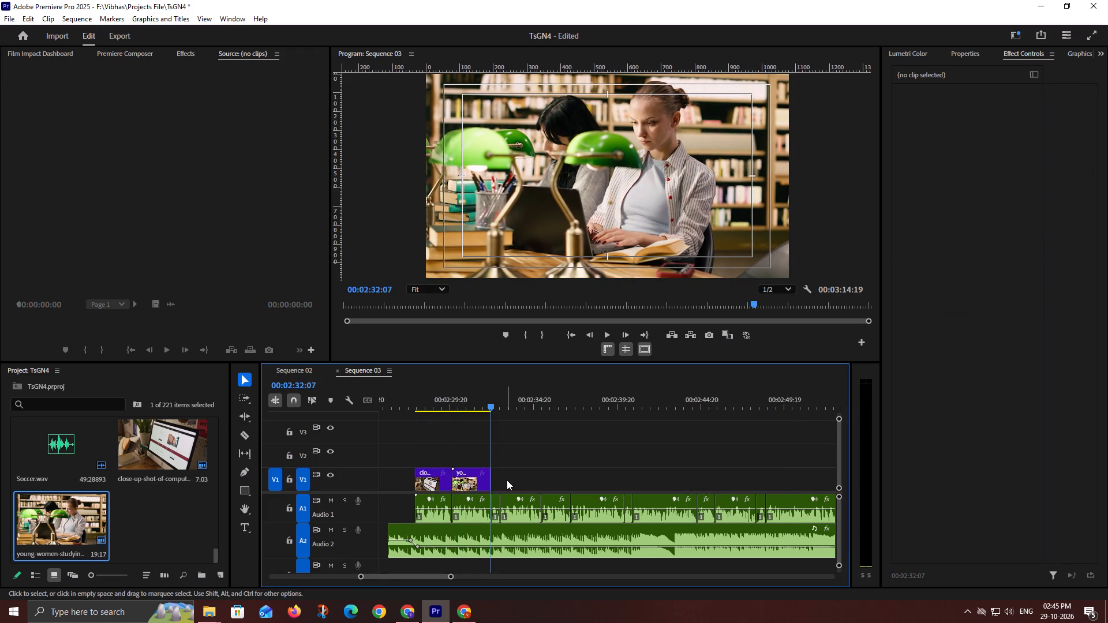
Play Sequence 03 past the shortened library clip to hear the following voiceover, and save the project.
{"action": "key", "text": "space"}
{"action": "scroll", "coordinate": [507, 480], "scroll_direction": "up", "scroll_amount": 4, "text": "alt"}
{"action": "scroll", "coordinate": [507, 480], "scroll_direction": "down", "scroll_amount": 4, "text": "alt"}
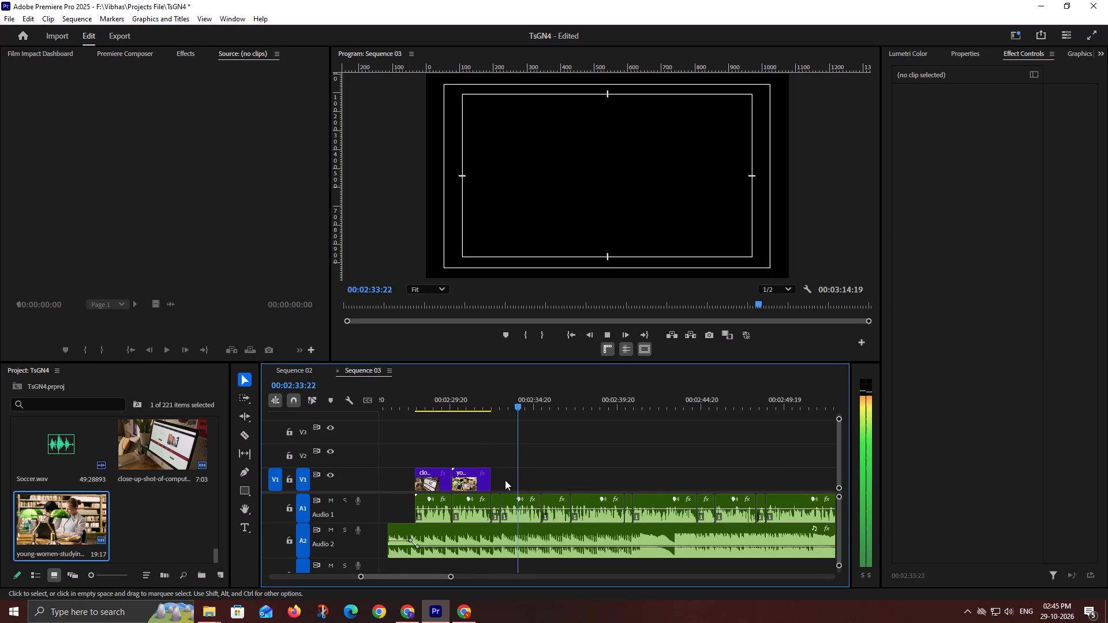
{"action": "key", "text": "space"}
{"action": "key", "text": "ctrl+s"}
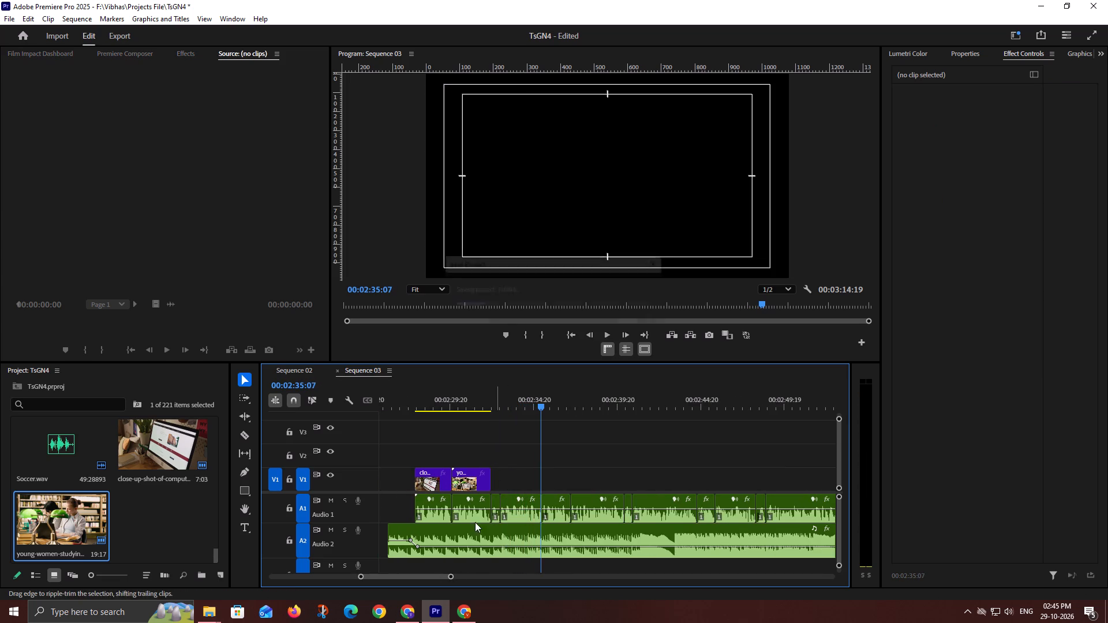
Switch to the GradGo script in Google Chrome and review the visual directions for Scene 2.
{"action": "left_click", "coordinate": [469, 622]}
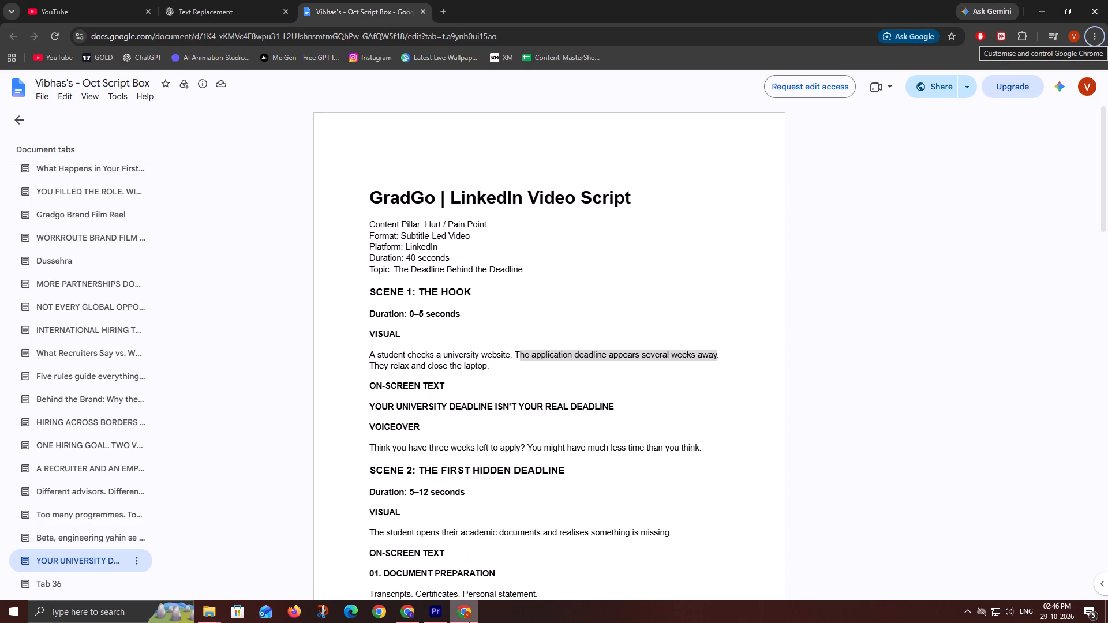
{"action": "scroll", "coordinate": [458, 599], "scroll_direction": "down", "scroll_amount": 3}
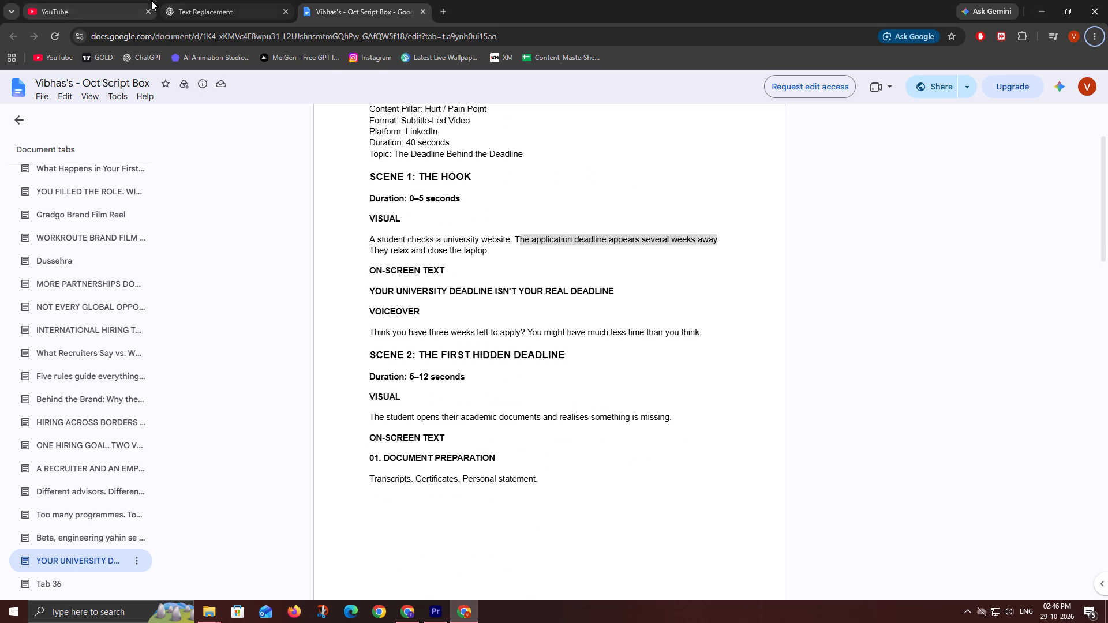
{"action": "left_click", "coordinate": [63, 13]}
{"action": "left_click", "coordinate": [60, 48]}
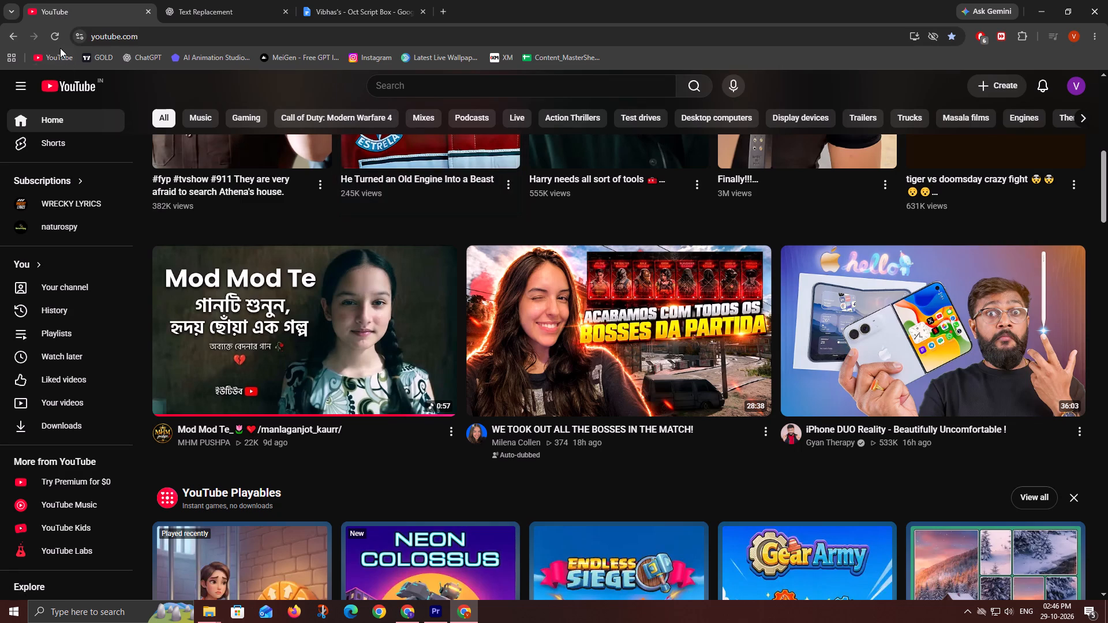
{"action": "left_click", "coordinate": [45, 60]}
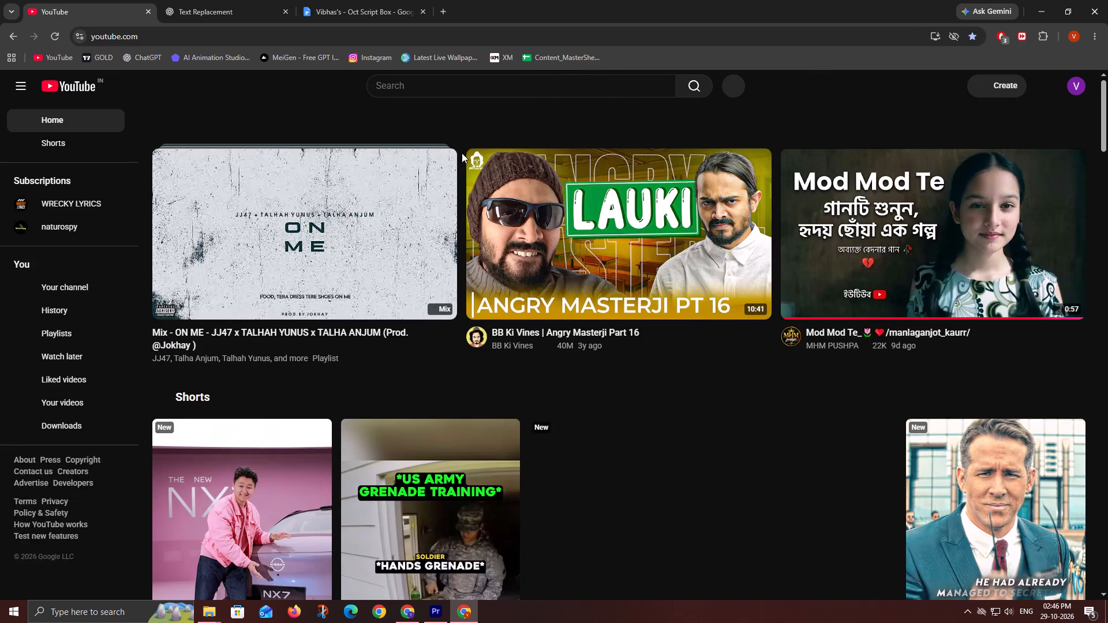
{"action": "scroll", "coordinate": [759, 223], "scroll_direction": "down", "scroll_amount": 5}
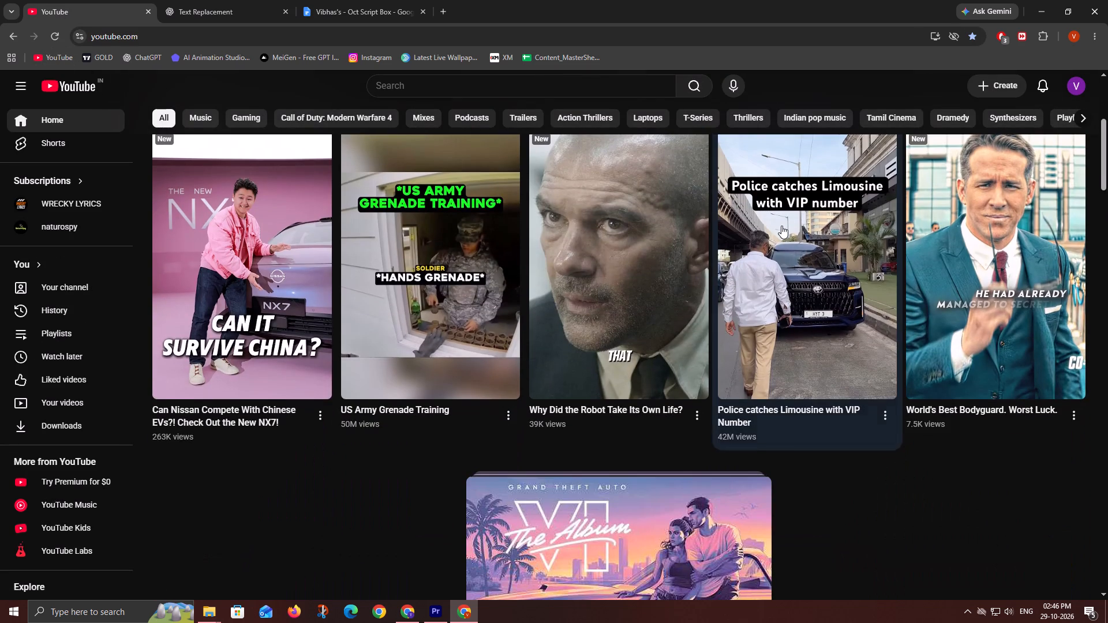
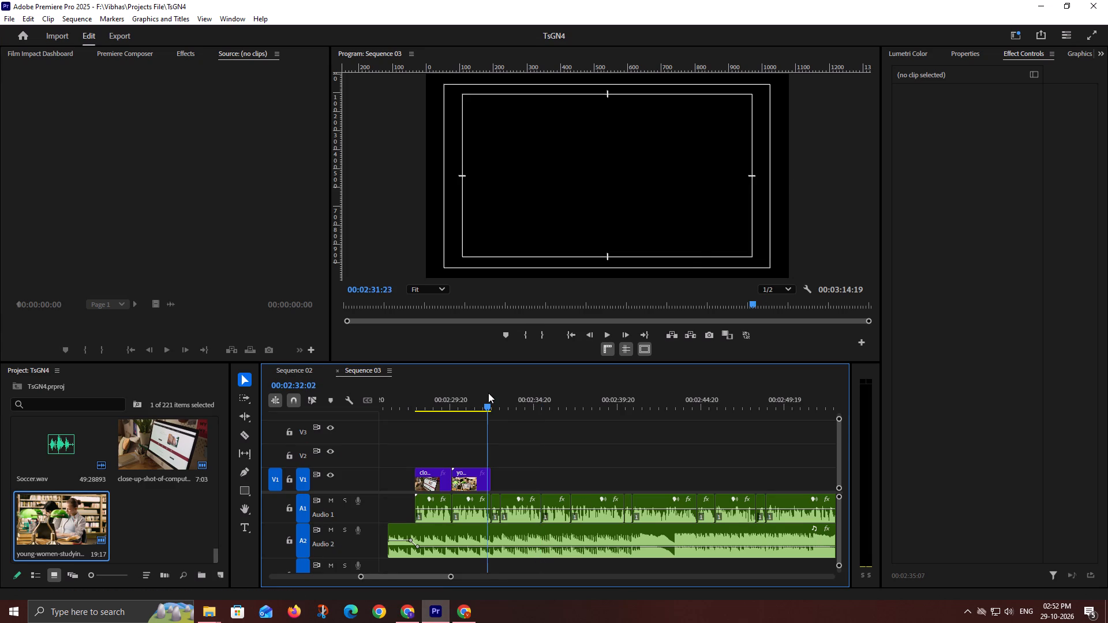
{"action": "key", "text": "space"}
{"action": "scroll", "coordinate": [492, 408], "scroll_direction": "down", "scroll_amount": 2, "text": "alt"}
{"action": "scroll", "coordinate": [501, 412], "scroll_direction": "up", "scroll_amount": 3, "text": "alt"}
{"action": "key", "text": "alt+Tab"}
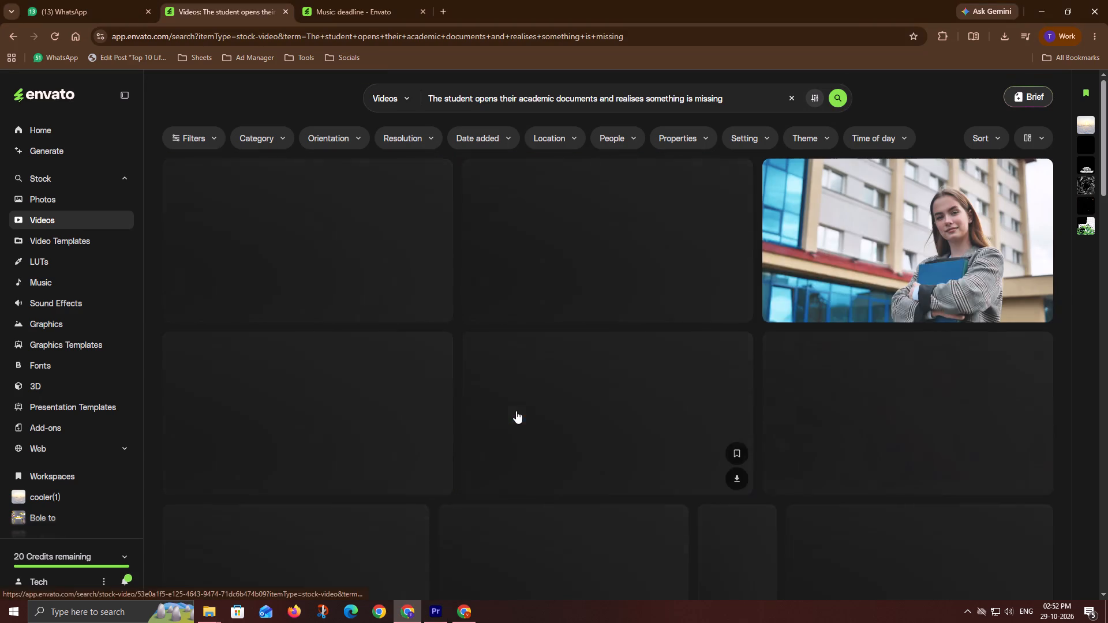
{"action": "key", "text": "alt+Tab"}
{"action": "key", "text": "alt+Tab"}
{"action": "scroll", "coordinate": [516, 411], "scroll_direction": "down", "scroll_amount": 4}
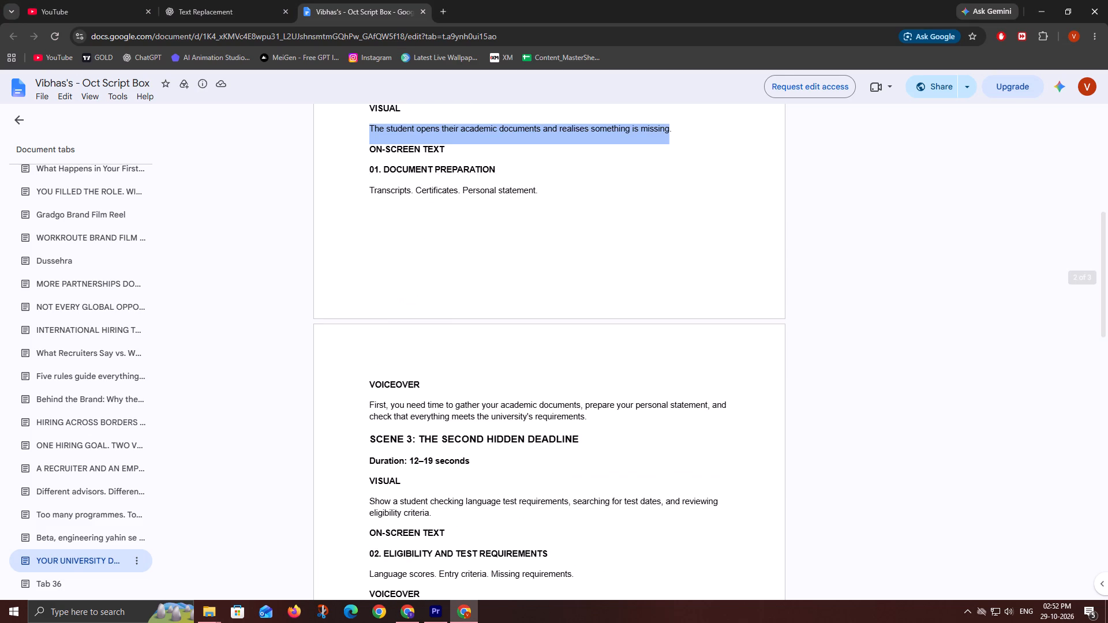
{"action": "key", "text": "alt+Tab"}
{"action": "key", "text": "alt+Tab"}
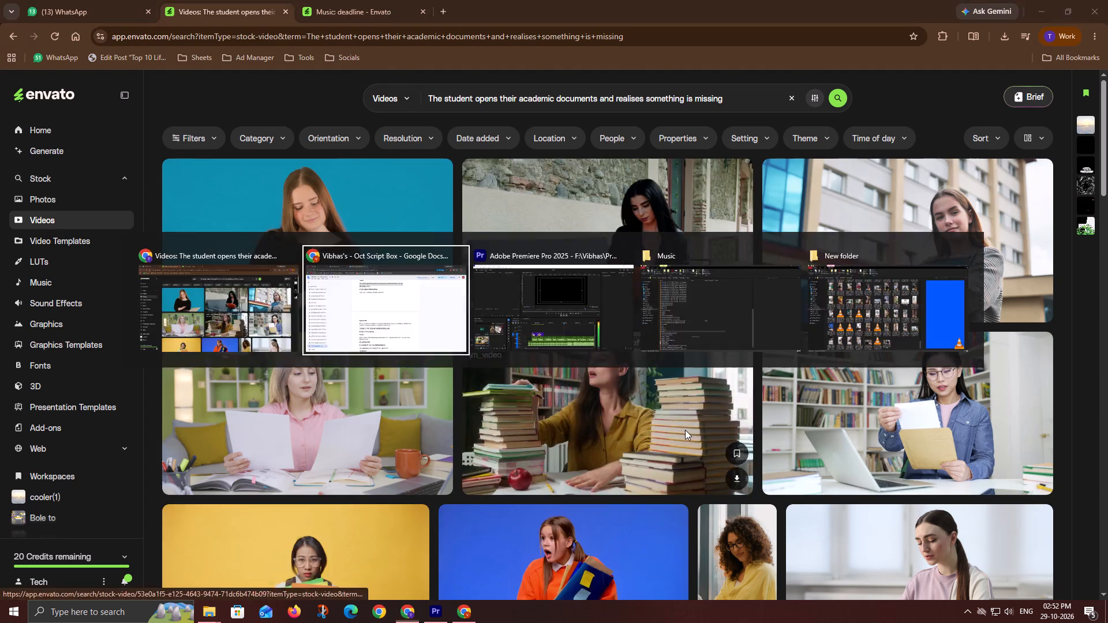
{"action": "key", "text": "alt+Tab"}
{"action": "key", "text": "space"}
{"action": "key", "text": "space"}
{"action": "key", "text": "space"}
{"action": "left_click", "coordinate": [619, 403]}
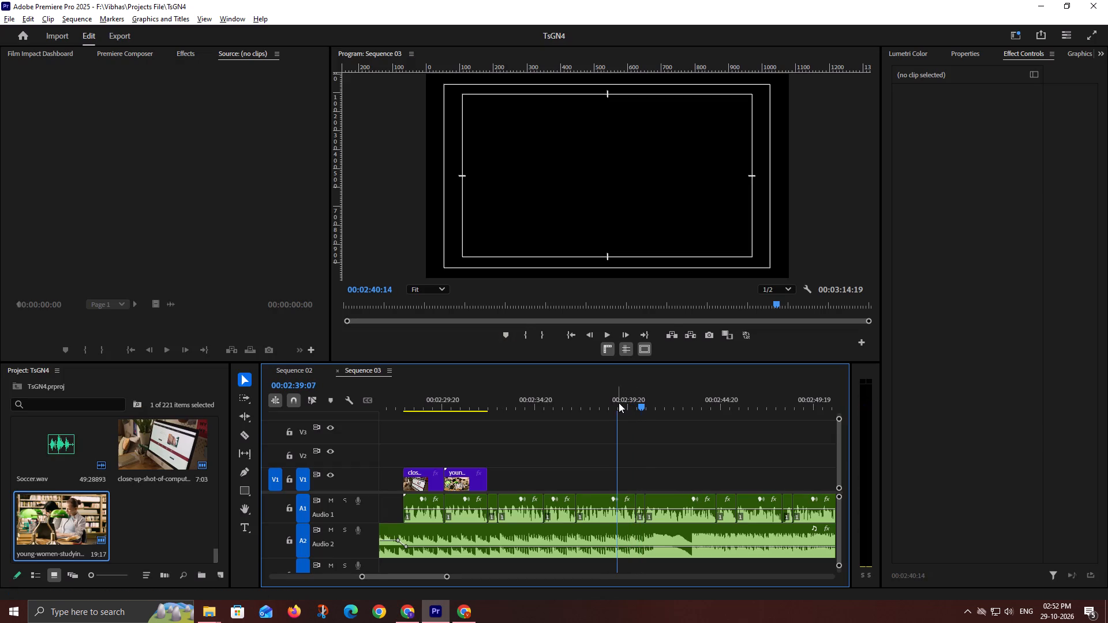
Browse the Envato results and download "Woman Reacting to Documents in Library Setting" into the New folder nested inside New folder.
{"action": "key", "text": "alt+Tab"}
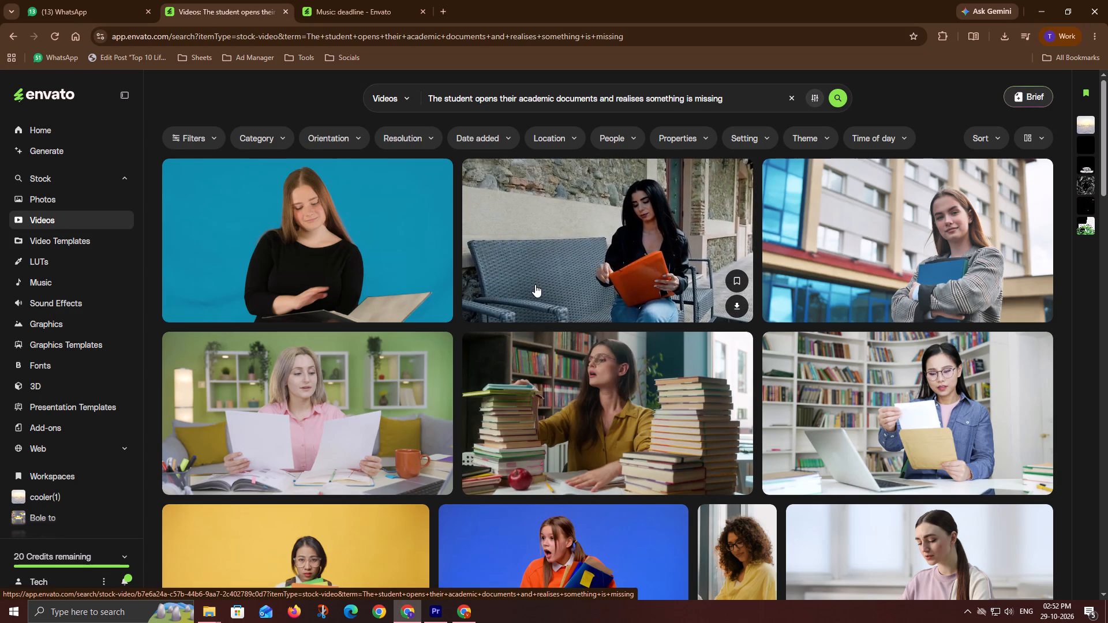
{"action": "scroll", "coordinate": [781, 355], "scroll_direction": "down", "scroll_amount": 2}
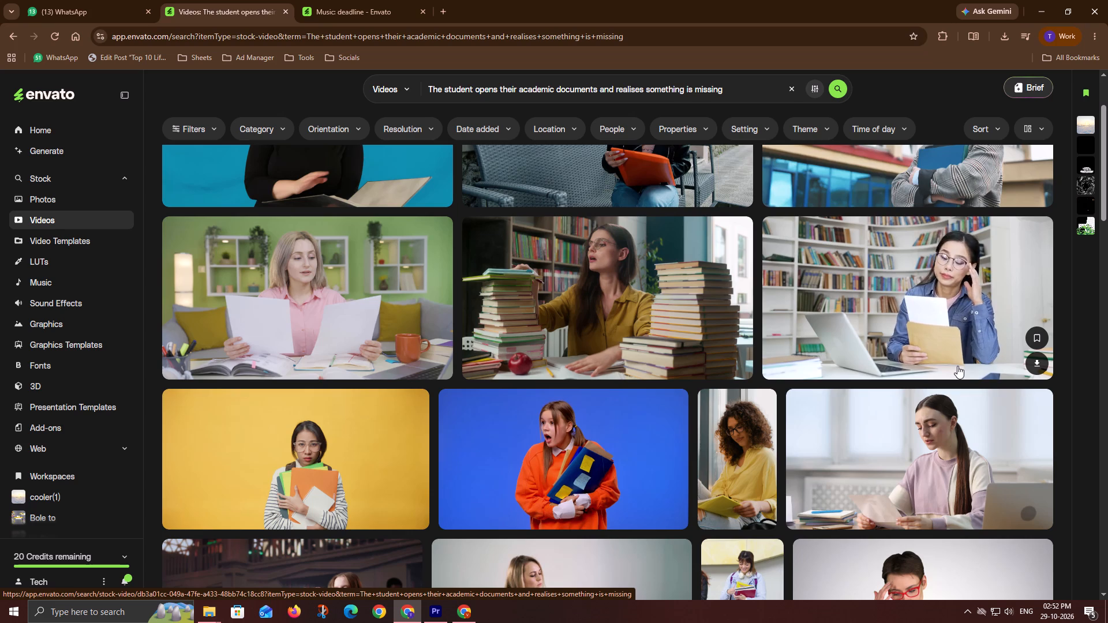
{"action": "scroll", "coordinate": [957, 366], "scroll_direction": "down", "scroll_amount": 1}
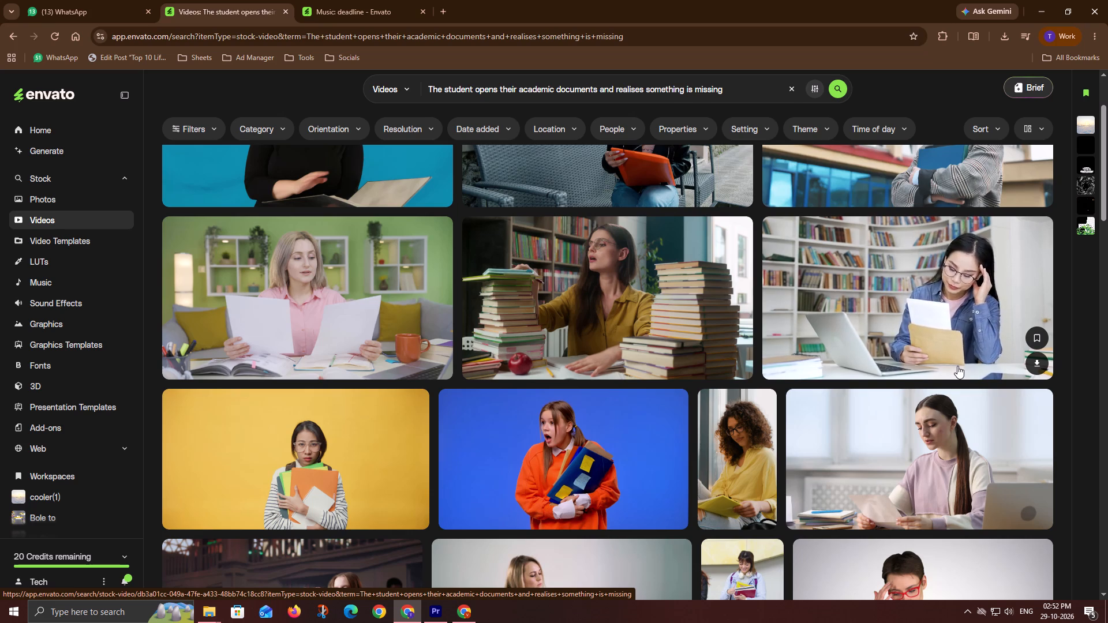
{"action": "scroll", "coordinate": [957, 366], "scroll_direction": "down", "scroll_amount": 3}
{"action": "scroll", "coordinate": [979, 332], "scroll_direction": "up", "scroll_amount": 2}
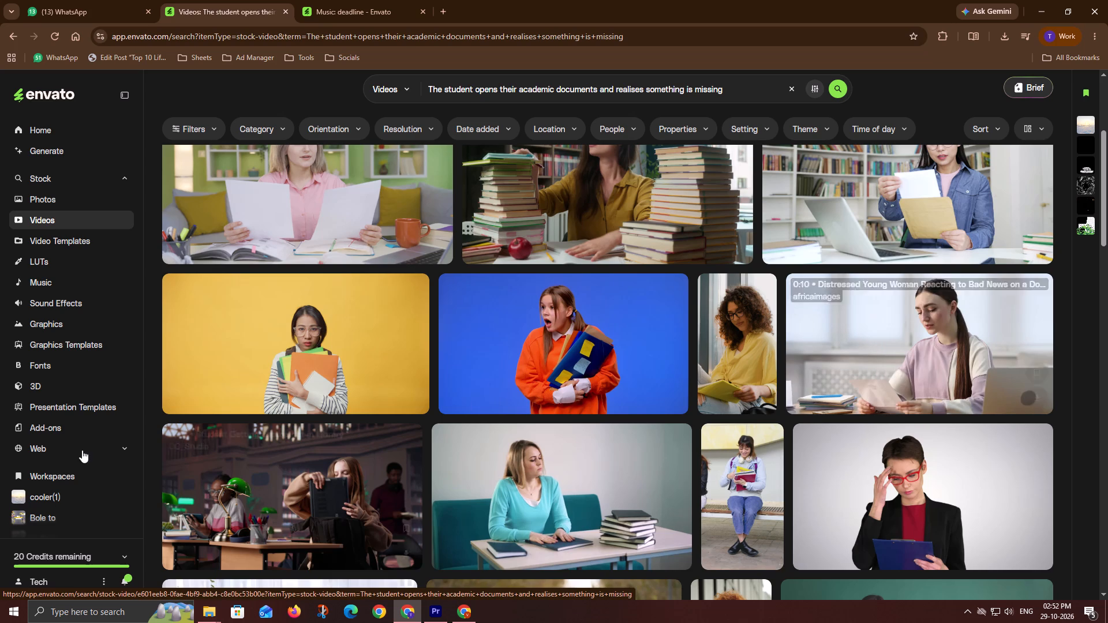
{"action": "scroll", "coordinate": [298, 475], "scroll_direction": "down", "scroll_amount": 2}
{"action": "scroll", "coordinate": [324, 377], "scroll_direction": "down", "scroll_amount": 1}
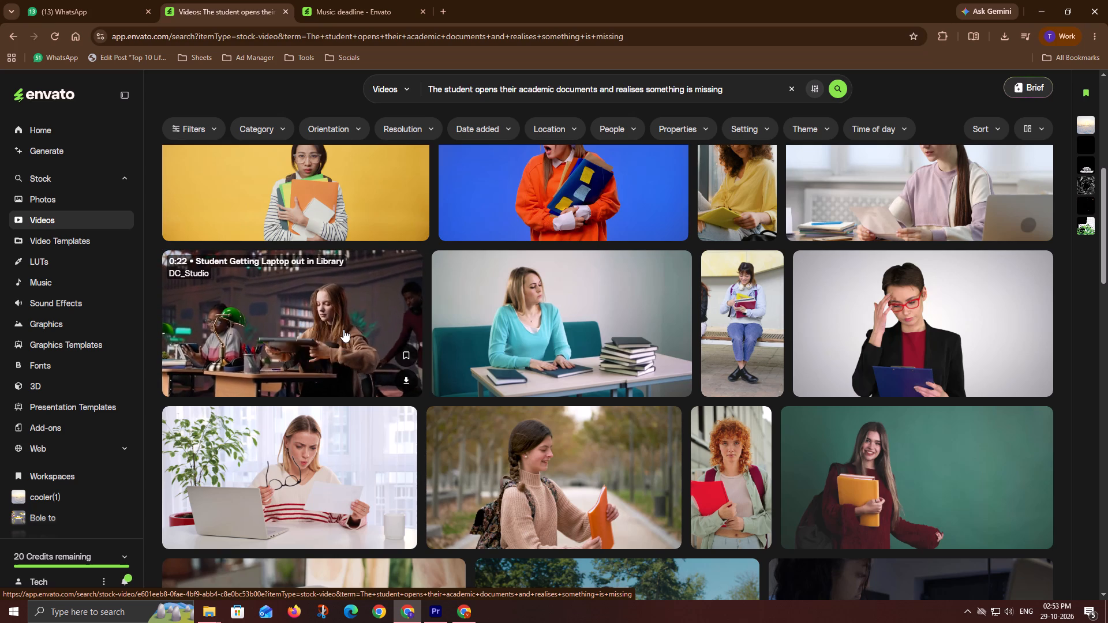
{"action": "scroll", "coordinate": [343, 329], "scroll_direction": "down", "scroll_amount": 4}
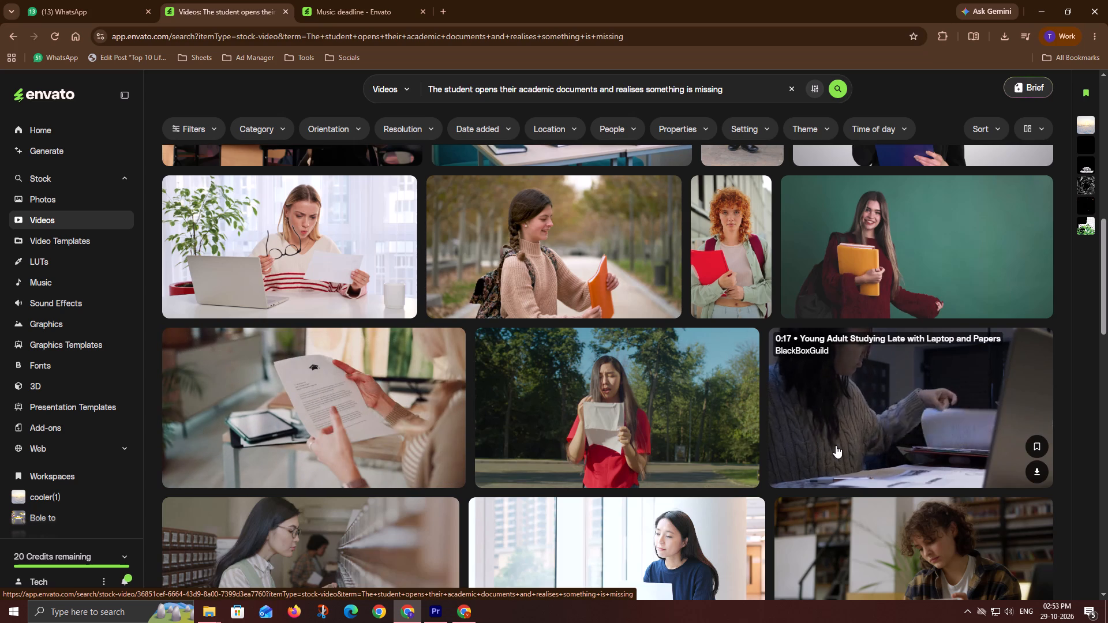
{"action": "scroll", "coordinate": [1004, 416], "scroll_direction": "up", "scroll_amount": 9}
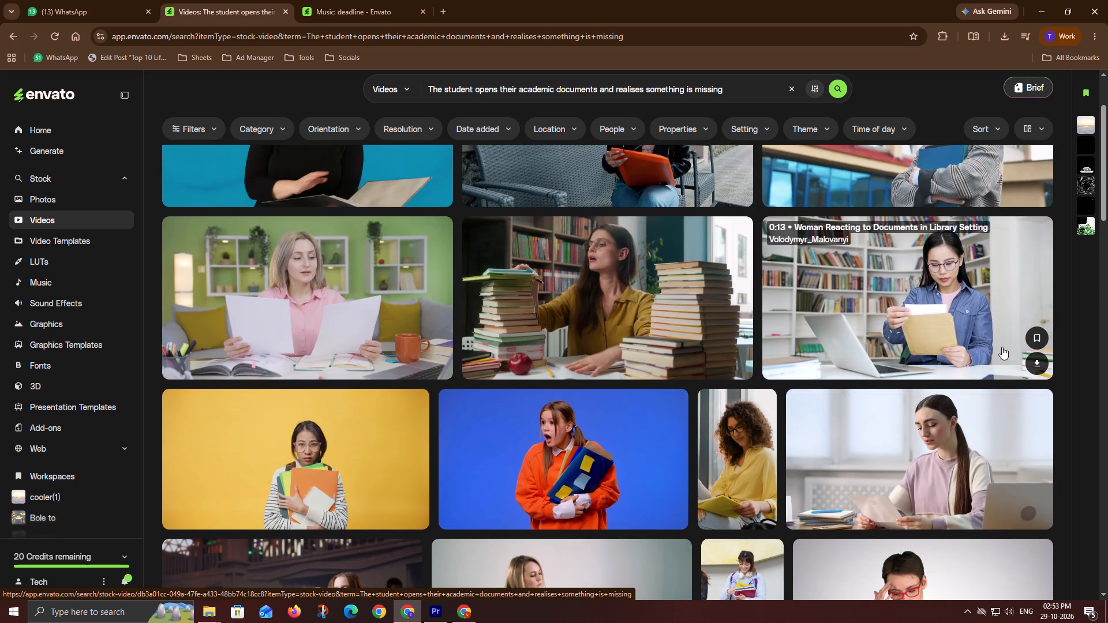
{"action": "left_click", "coordinate": [1034, 365]}
{"action": "left_click", "coordinate": [978, 396]}
{"action": "left_click", "coordinate": [980, 389]}
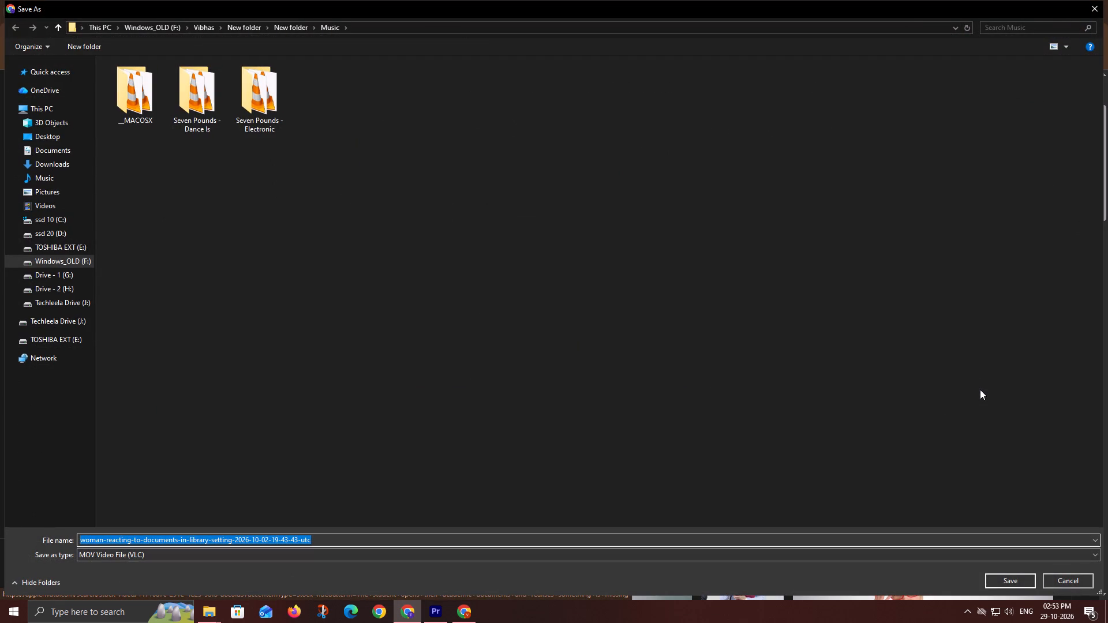
{"action": "left_click", "coordinate": [239, 22]}
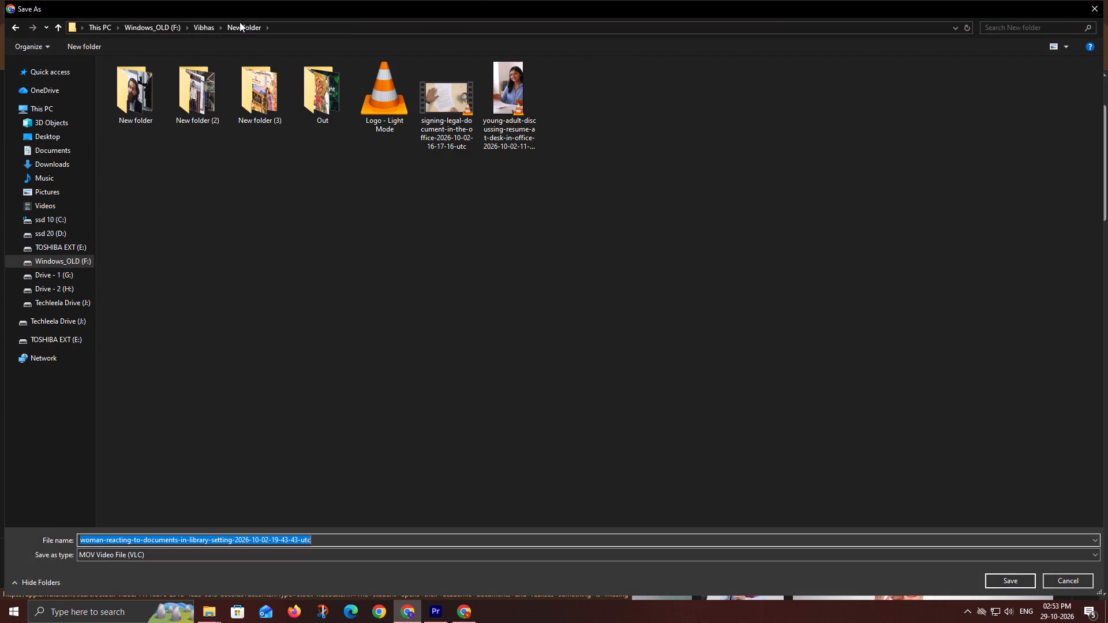
{"action": "double_click", "coordinate": [129, 92]}
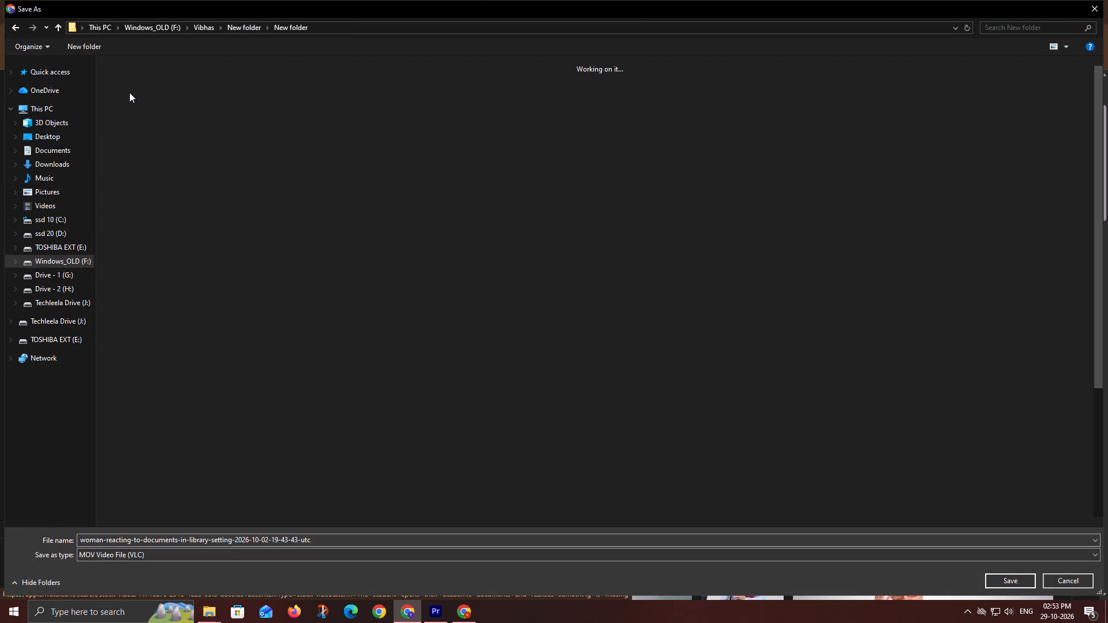
{"action": "key", "text": "Return"}
Import the downloaded documents-reaction clip into Premiere Pro, placing it on V1 directly after the young-women library clip.
{"action": "left_click_drag", "start_coordinate": [952, 83], "coordinate": [735, 128]}
{"action": "key", "text": "alt+Tab"}
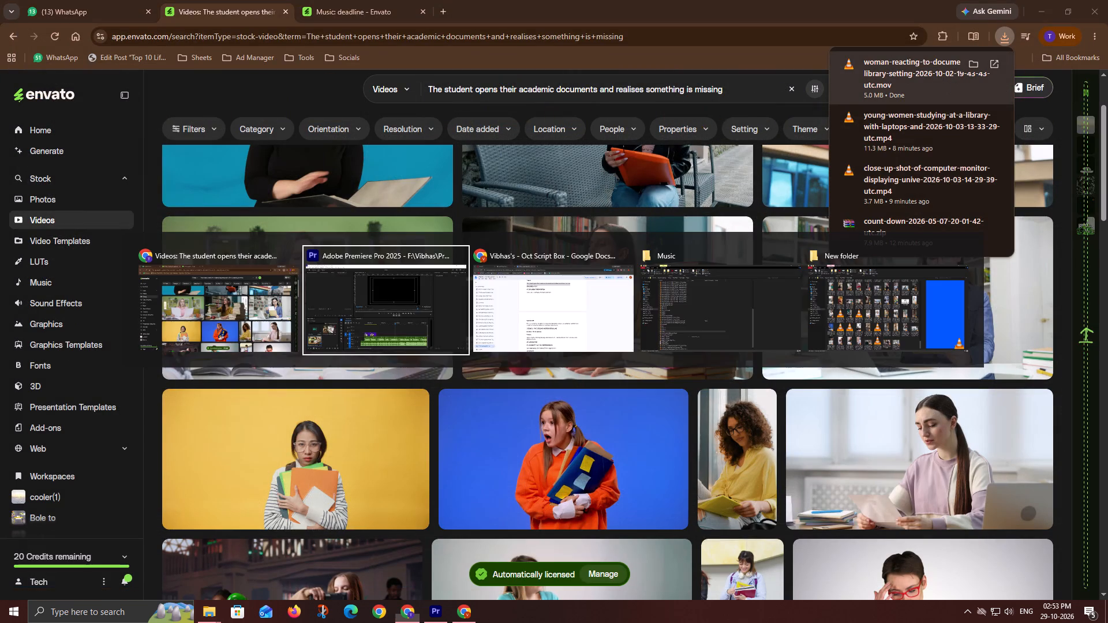
{"action": "left_click_drag", "start_coordinate": [735, 128], "coordinate": [487, 479]}
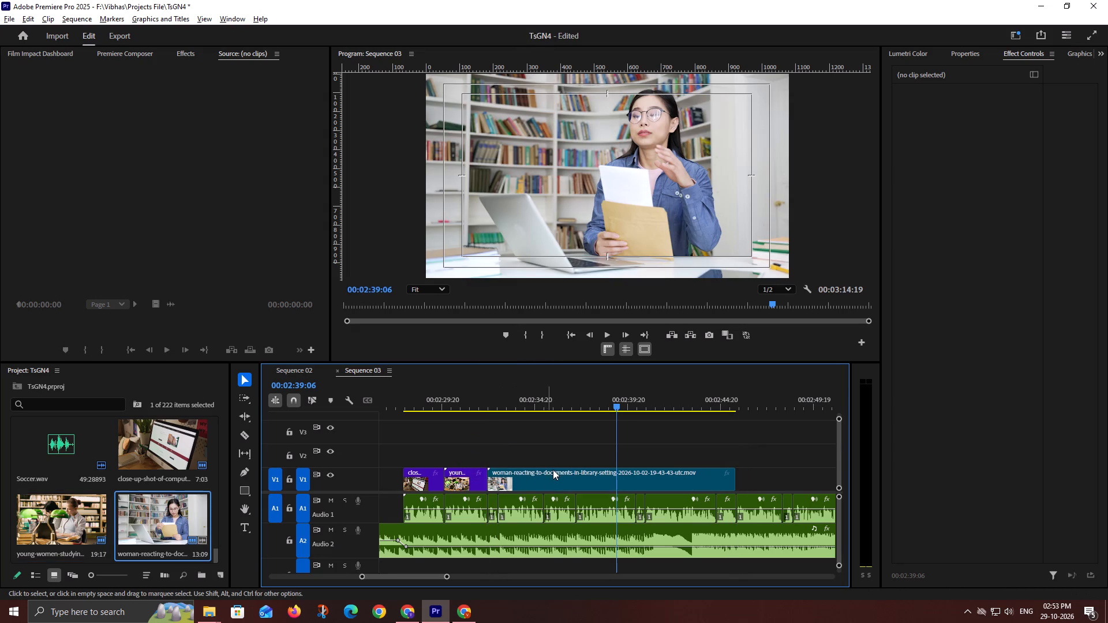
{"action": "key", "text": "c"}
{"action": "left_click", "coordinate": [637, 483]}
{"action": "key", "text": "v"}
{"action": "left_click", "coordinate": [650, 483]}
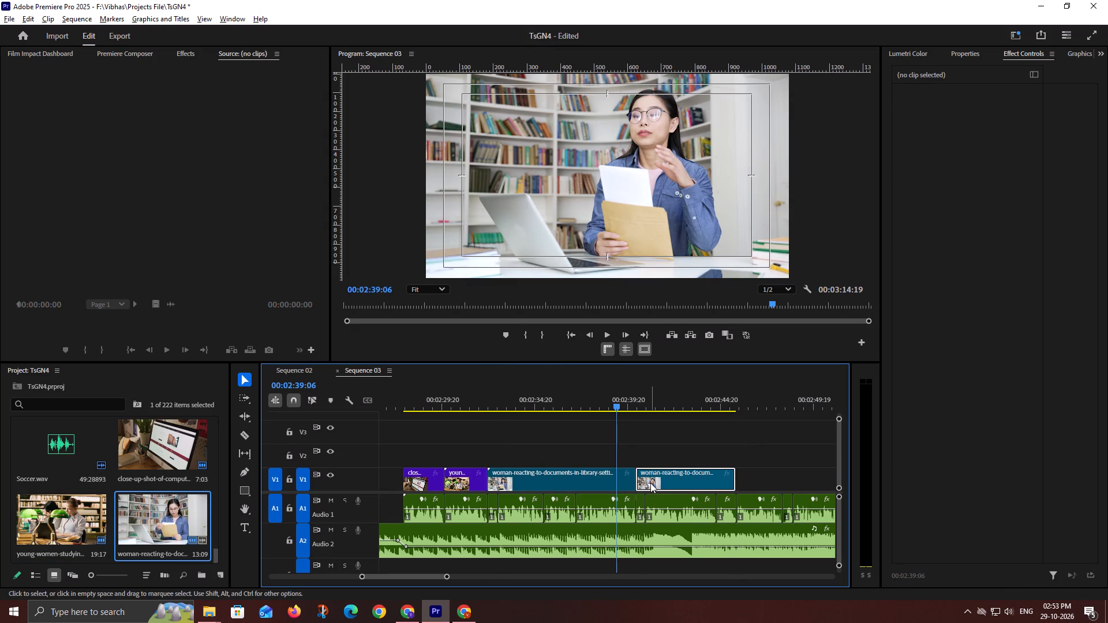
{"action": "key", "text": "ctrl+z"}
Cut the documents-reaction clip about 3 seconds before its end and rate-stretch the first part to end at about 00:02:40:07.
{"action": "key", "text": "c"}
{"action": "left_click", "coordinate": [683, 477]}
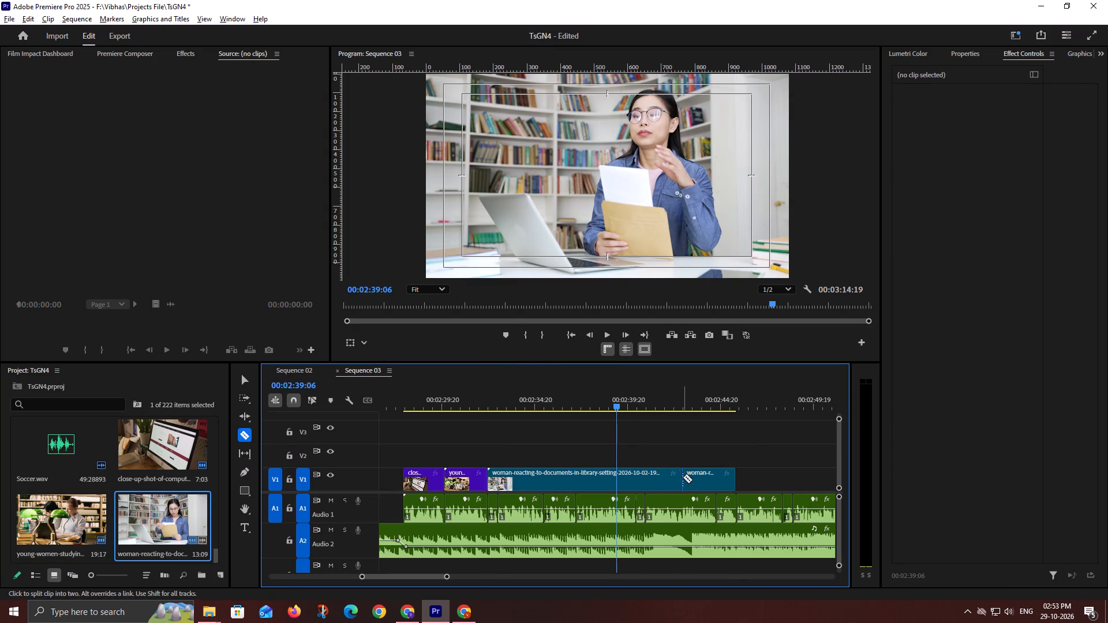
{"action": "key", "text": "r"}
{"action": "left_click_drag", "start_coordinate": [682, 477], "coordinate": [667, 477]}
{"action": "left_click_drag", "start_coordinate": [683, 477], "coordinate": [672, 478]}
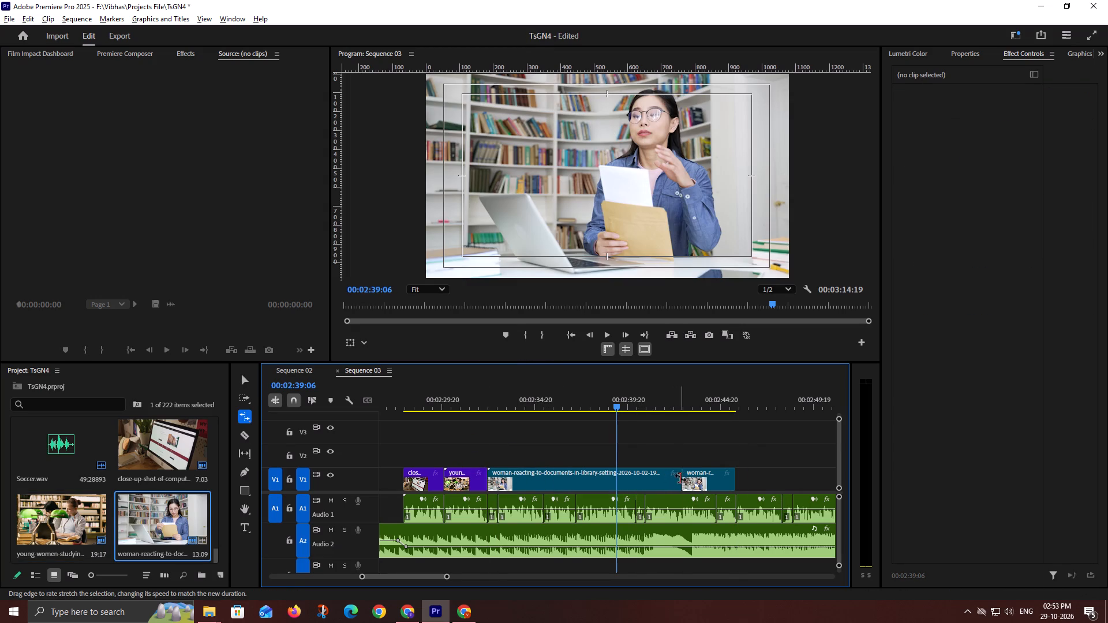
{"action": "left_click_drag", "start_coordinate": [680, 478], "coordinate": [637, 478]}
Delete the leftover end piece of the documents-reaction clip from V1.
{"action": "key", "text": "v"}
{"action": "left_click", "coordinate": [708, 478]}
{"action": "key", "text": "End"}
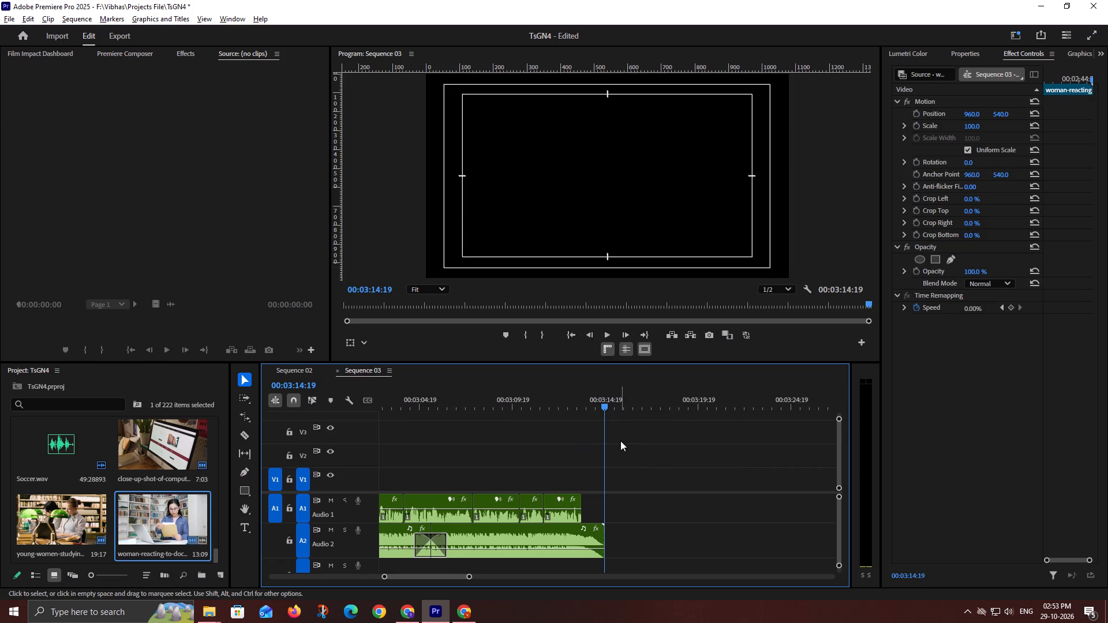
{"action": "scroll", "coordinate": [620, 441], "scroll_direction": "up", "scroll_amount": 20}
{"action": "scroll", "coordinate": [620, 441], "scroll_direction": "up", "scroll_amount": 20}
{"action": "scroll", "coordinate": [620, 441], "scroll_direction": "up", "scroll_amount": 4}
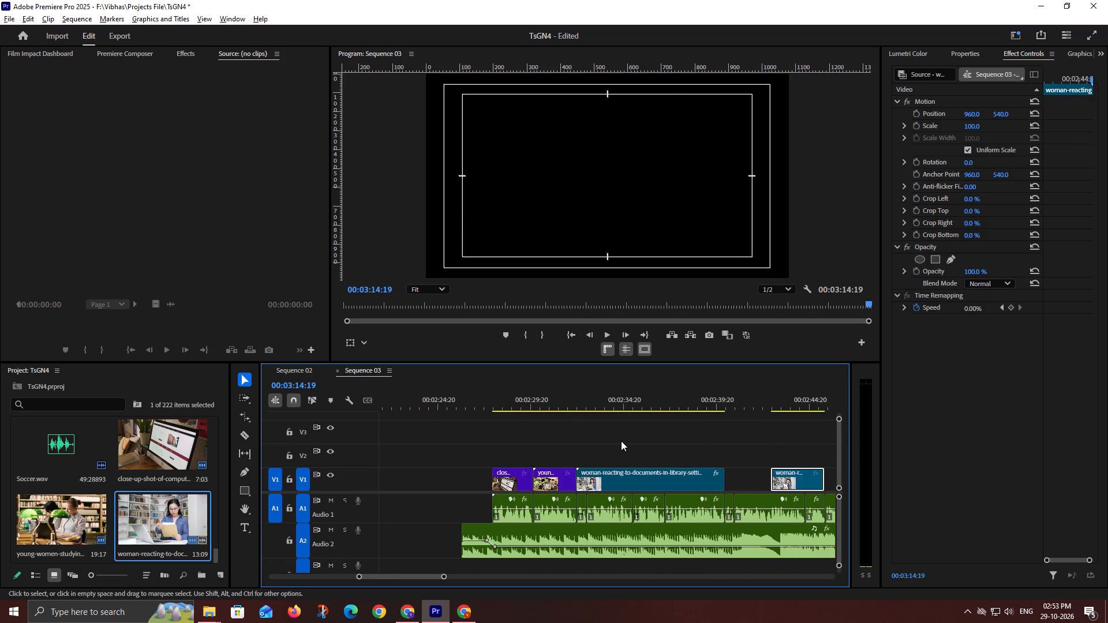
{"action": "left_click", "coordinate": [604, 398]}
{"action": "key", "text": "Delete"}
Play Sequence 03 across the documents-reaction clip to check its pace against the Scene 2 voiceover.
{"action": "left_click_drag", "start_coordinate": [575, 382], "coordinate": [566, 381]}
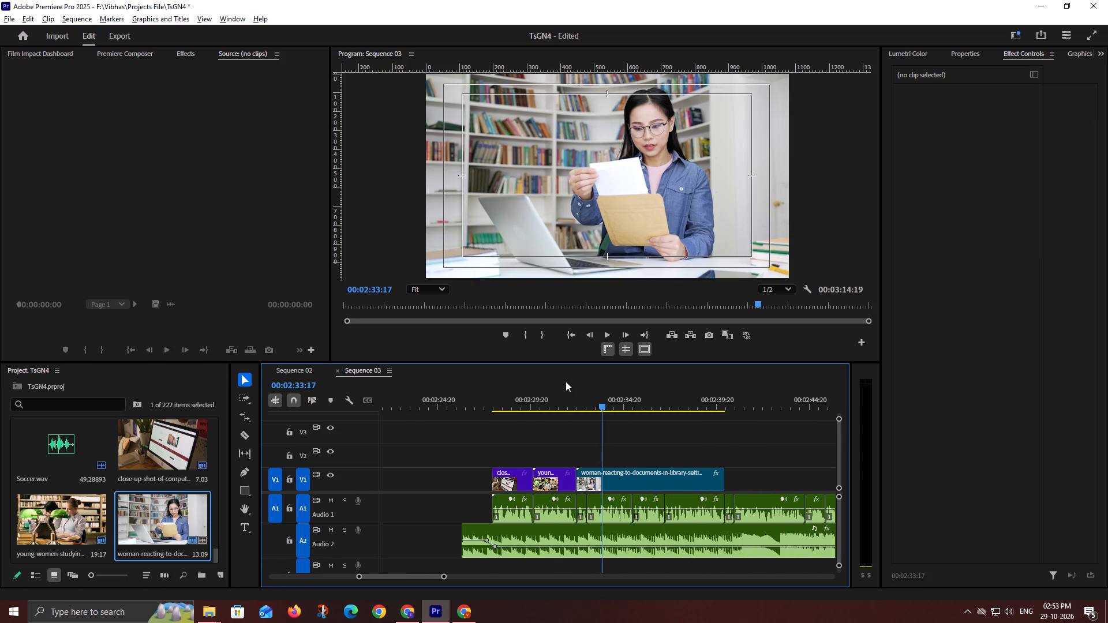
{"action": "left_click", "coordinate": [567, 396]}
{"action": "key", "text": "space"}
{"action": "scroll", "coordinate": [612, 461], "scroll_direction": "up", "scroll_amount": 4, "text": "alt"}
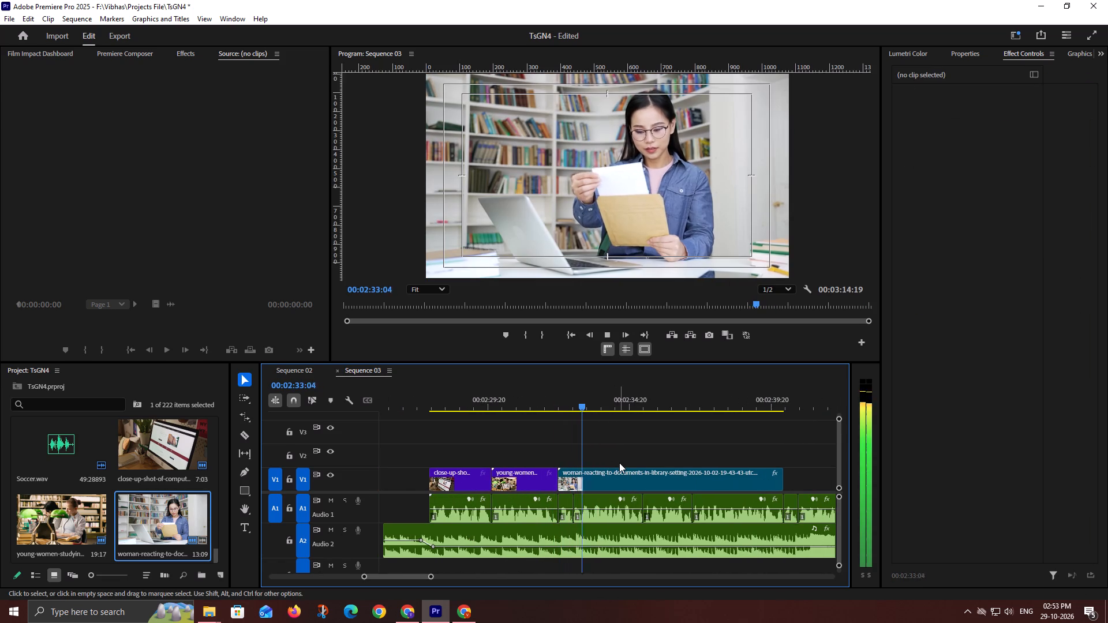
{"action": "scroll", "coordinate": [619, 463], "scroll_direction": "down", "scroll_amount": 2, "text": "alt"}
{"action": "scroll", "coordinate": [692, 474], "scroll_direction": "down", "scroll_amount": 3}
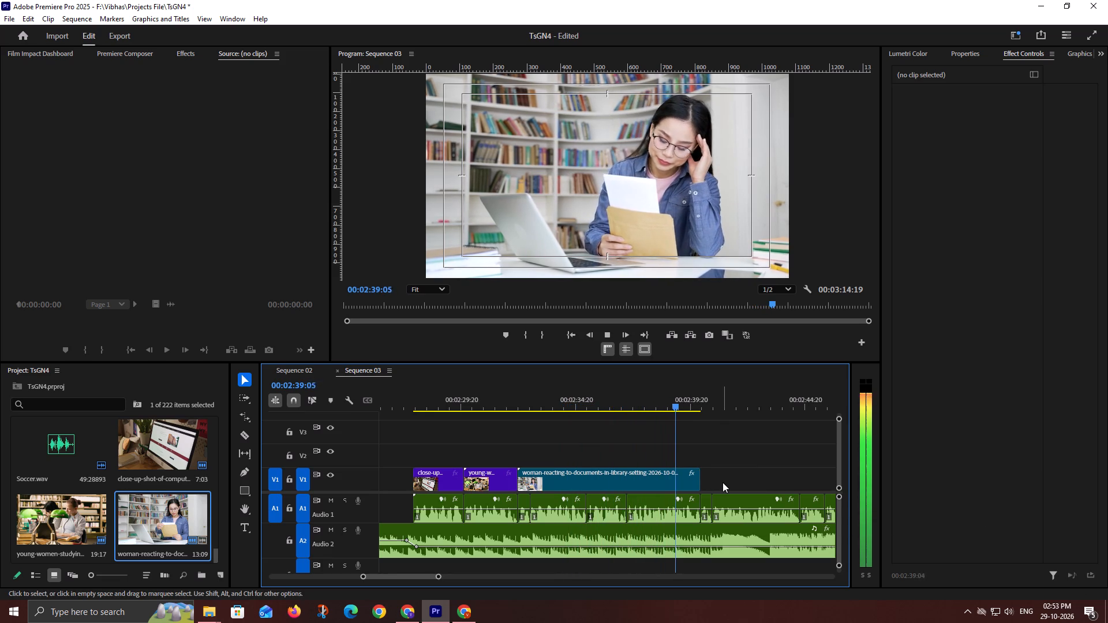
{"action": "key", "text": "space"}
Delete the documents-reaction clip from V1.
{"action": "left_click_drag", "start_coordinate": [709, 464], "coordinate": [544, 472]}
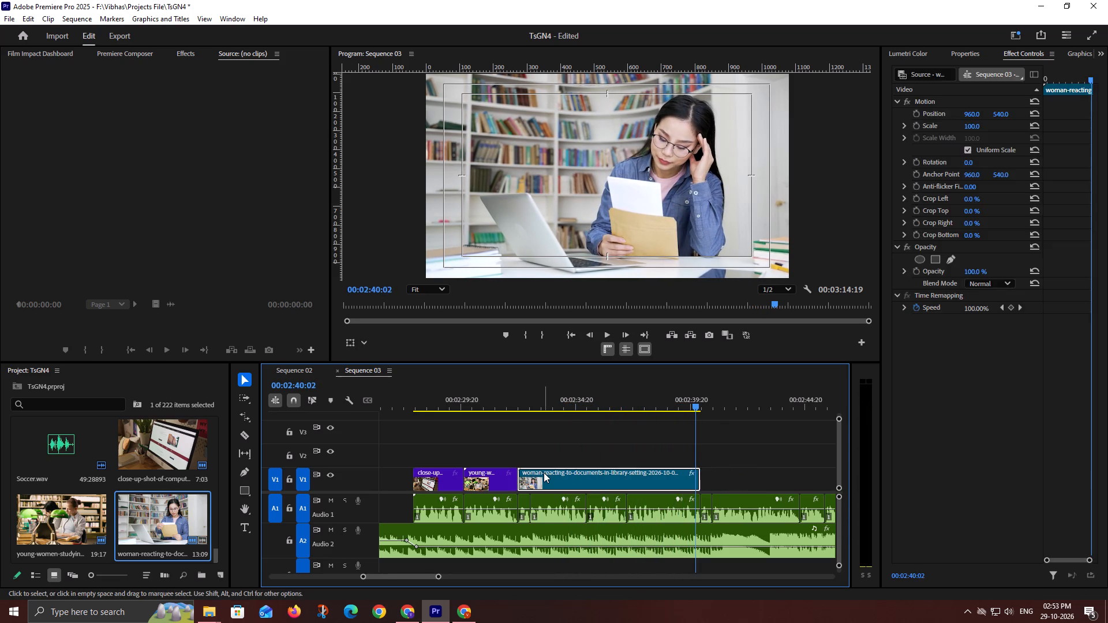
{"action": "key", "text": "Delete"}
Copy "your academic documents" from the script's Scene 2 voiceover and search Envato's stock videos for that phrase.
{"action": "left_click", "coordinate": [455, 609]}
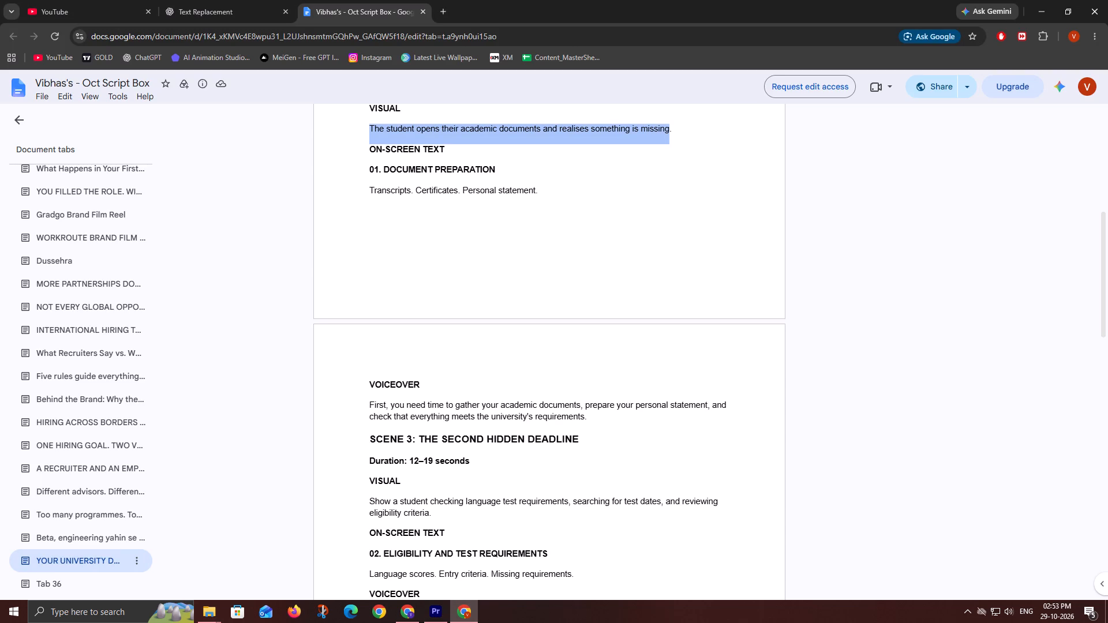
{"action": "left_click_drag", "start_coordinate": [482, 406], "coordinate": [596, 406]}
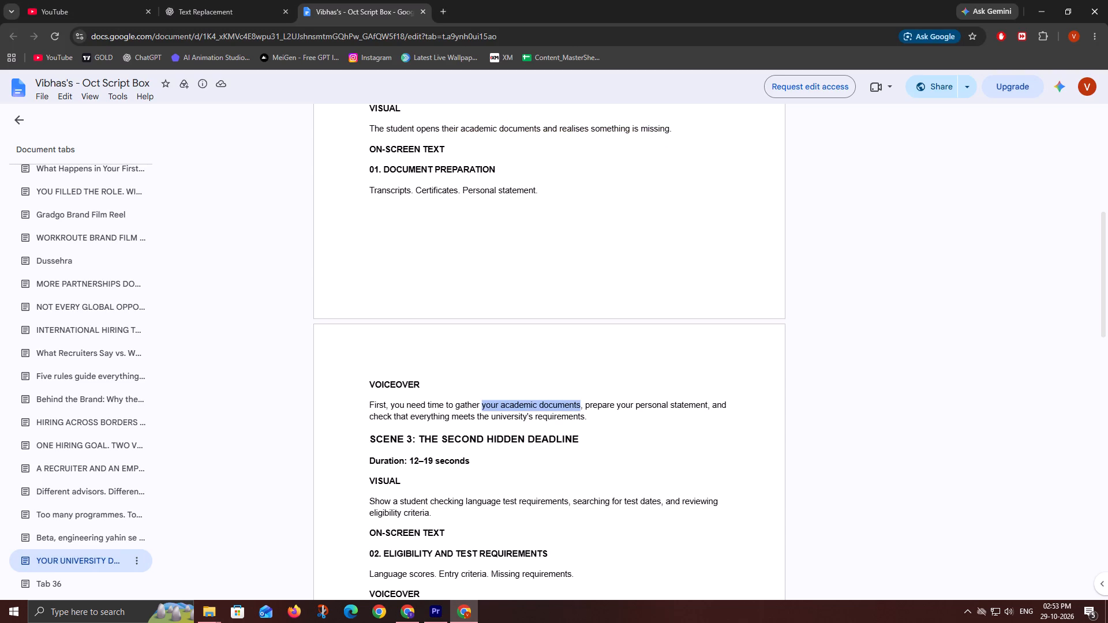
{"action": "left_click_drag", "start_coordinate": [596, 406], "coordinate": [579, 406]}
{"action": "key", "text": "ctrl+c"}
{"action": "left_click", "coordinate": [401, 609]}
{"action": "left_click", "coordinate": [497, 93]}
{"action": "key", "text": "ctrl+a"}
{"action": "key", "text": "ctrl+v"}
{"action": "key", "text": "Return"}
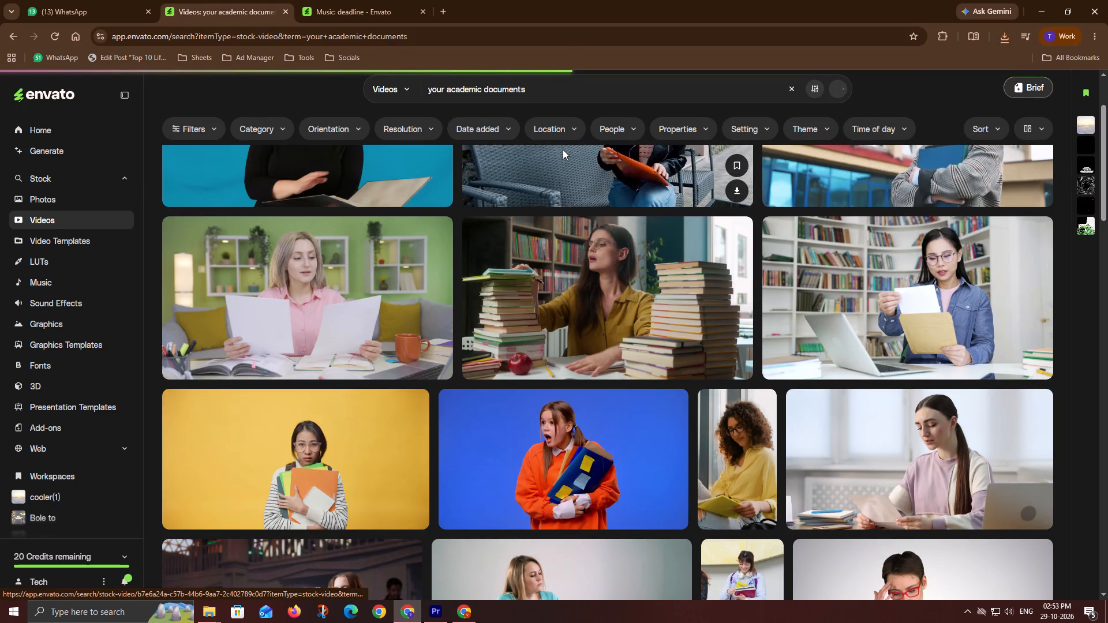
Switch to File Explorer and launch the GoW application from New folder > God.of.War > GodOfWar on Drive - 2 (H:).
{"action": "left_click", "coordinate": [197, 610]}
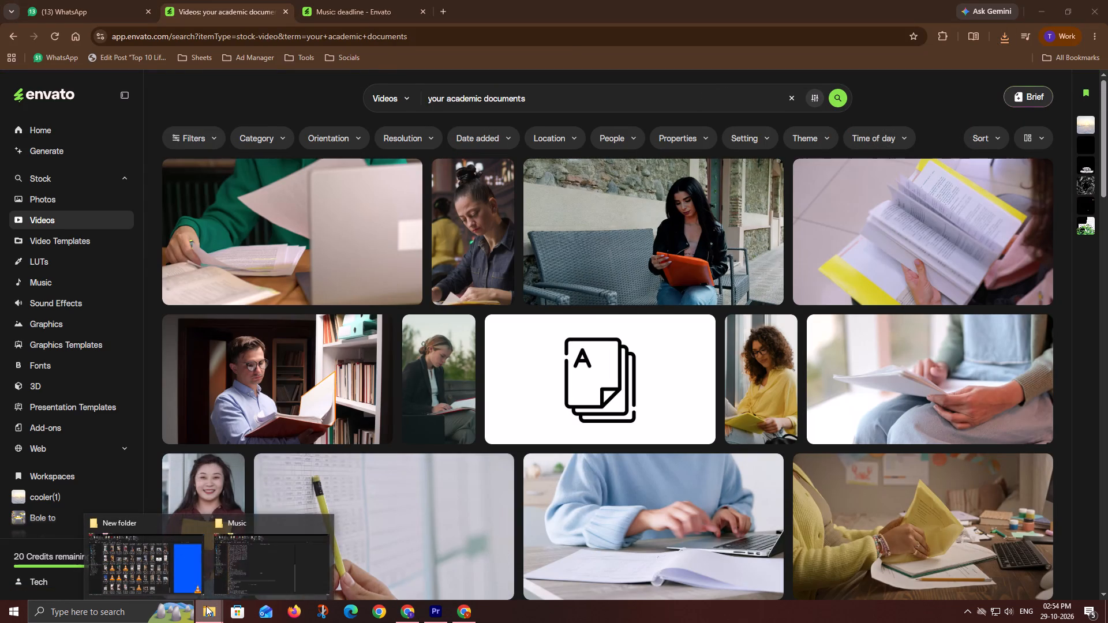
{"action": "left_click", "coordinate": [274, 543]}
{"action": "left_click", "coordinate": [78, 329]}
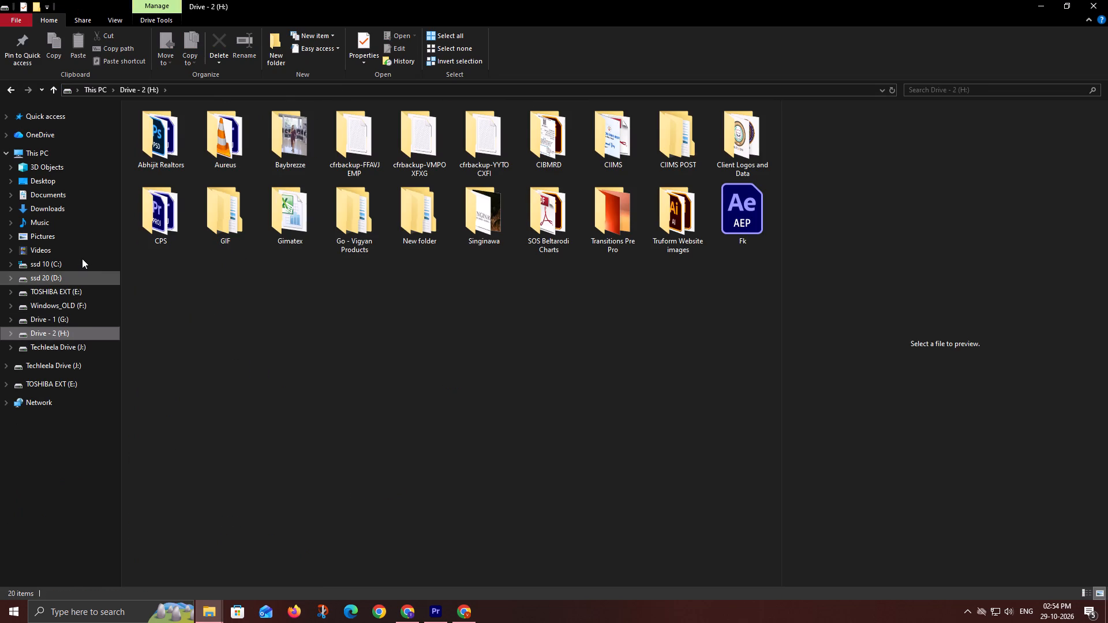
{"action": "left_click", "coordinate": [70, 151]}
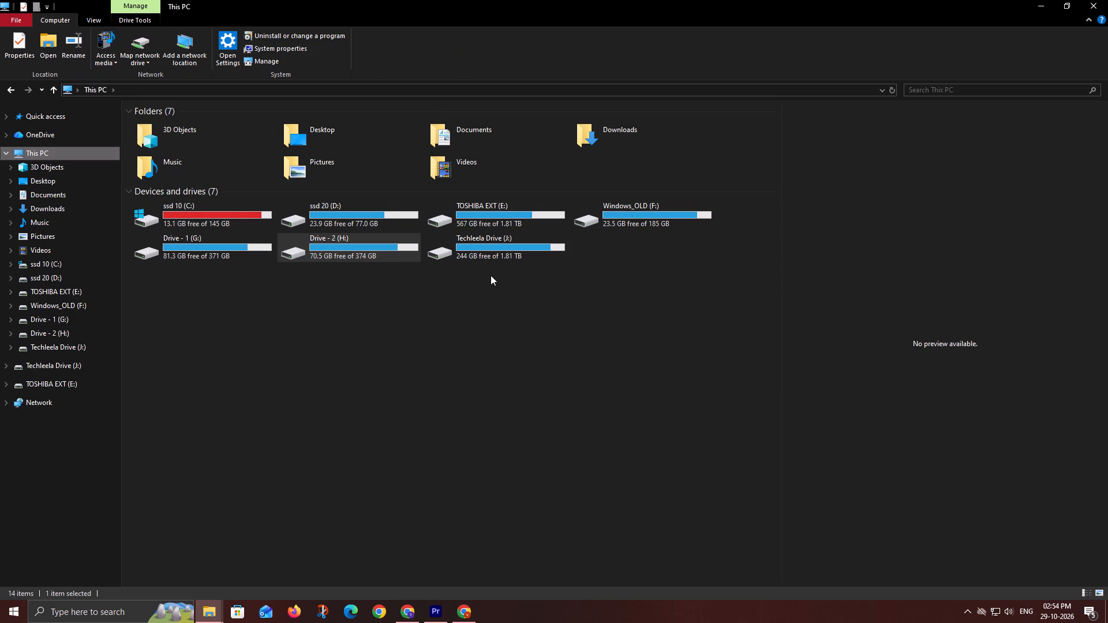
{"action": "left_click", "coordinate": [368, 249]}
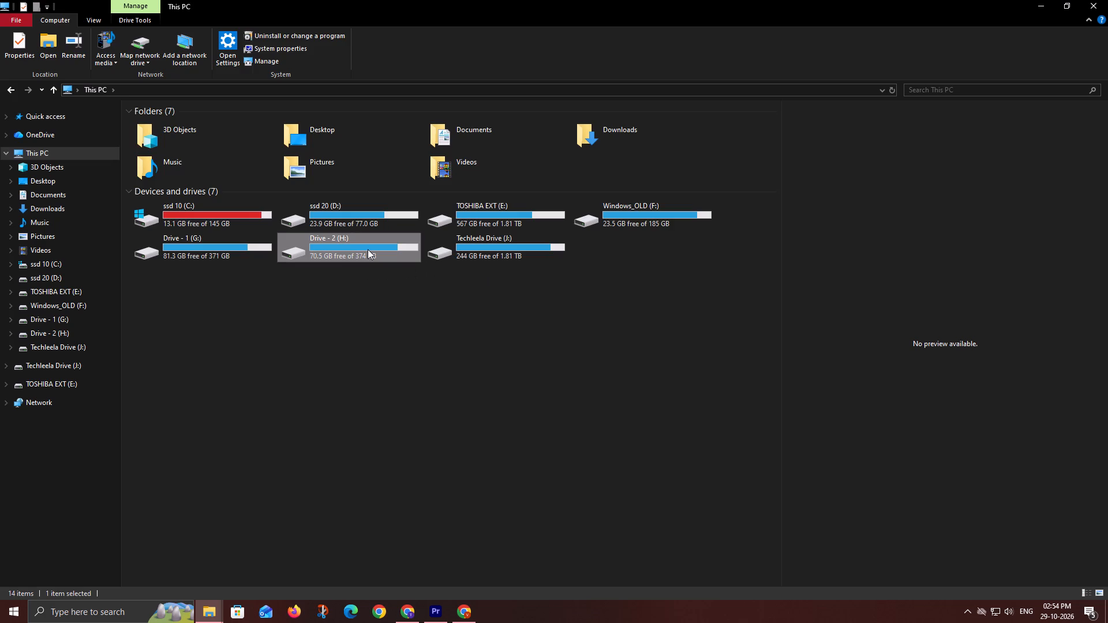
{"action": "left_click", "coordinate": [368, 249]}
{"action": "double_click", "coordinate": [415, 220]}
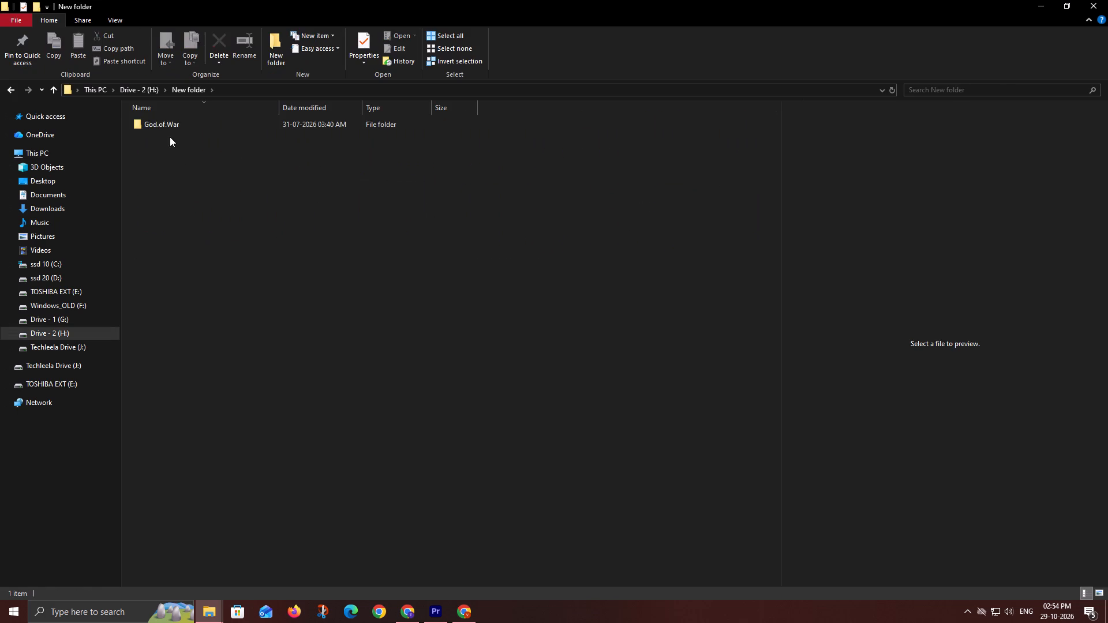
{"action": "double_click", "coordinate": [174, 126]}
{"action": "double_click", "coordinate": [179, 135]}
{"action": "double_click", "coordinate": [182, 168]}
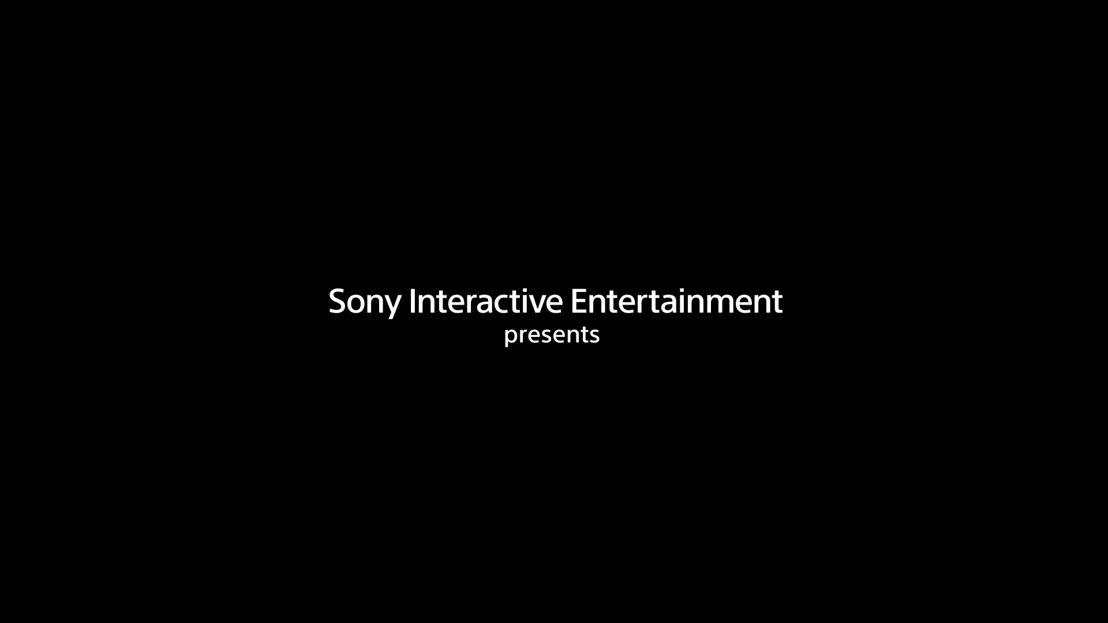
{"action": "key", "text": "alt+Tab"}
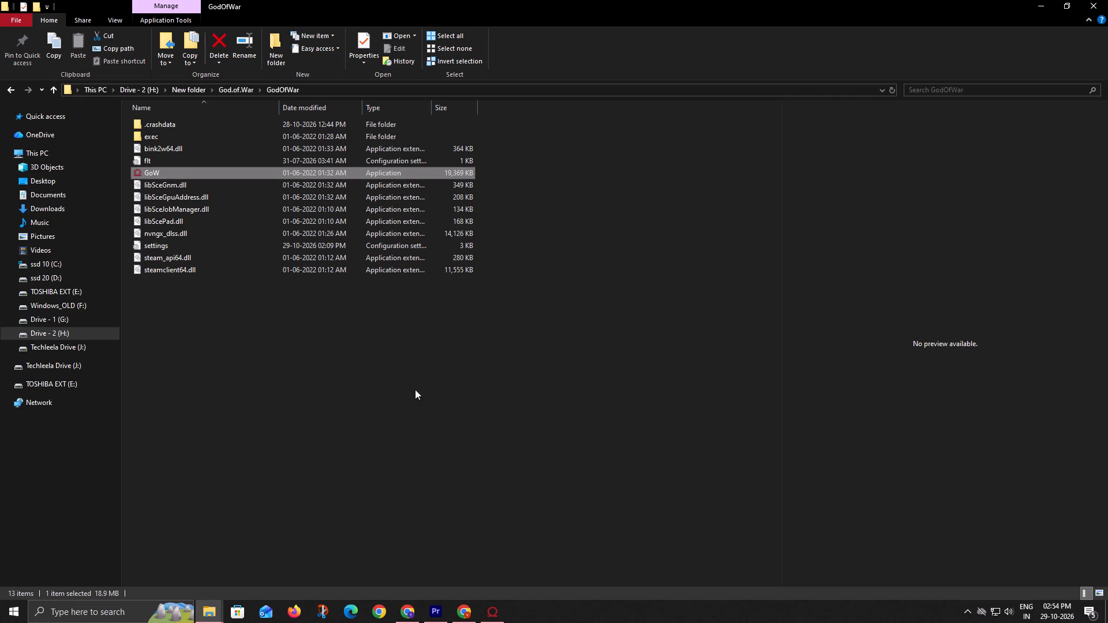
Browse the Vibhas folder and its Psd subfolder on the Windows_OLD (F:) drive.
{"action": "left_click", "coordinate": [47, 307]}
{"action": "double_click", "coordinate": [295, 167]}
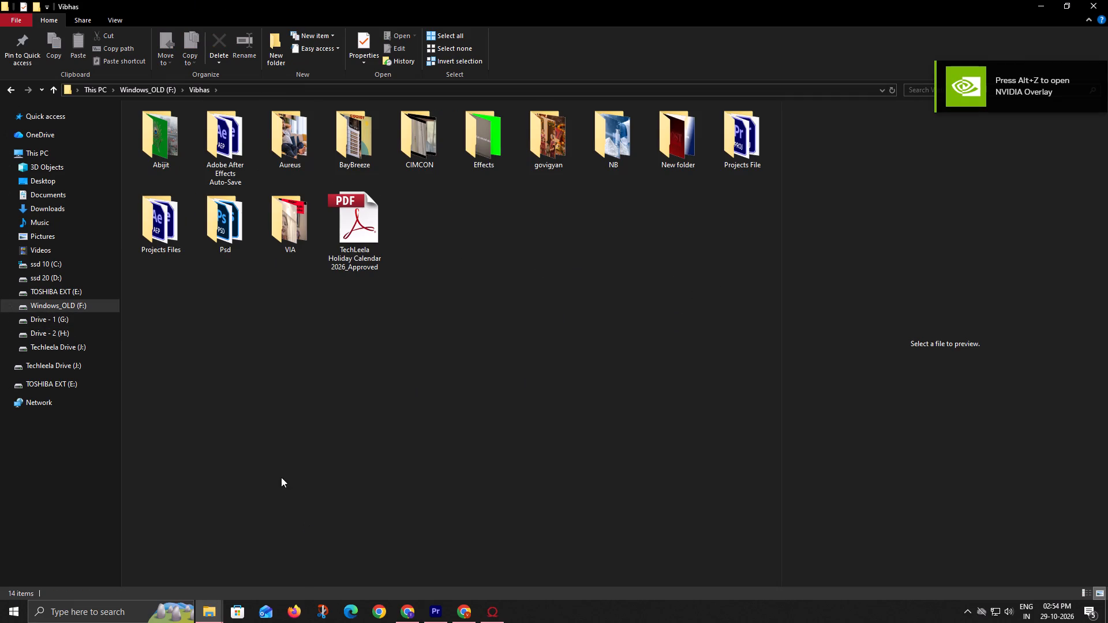
{"action": "double_click", "coordinate": [218, 242]}
{"action": "scroll", "coordinate": [540, 371], "scroll_direction": "down", "scroll_amount": 8}
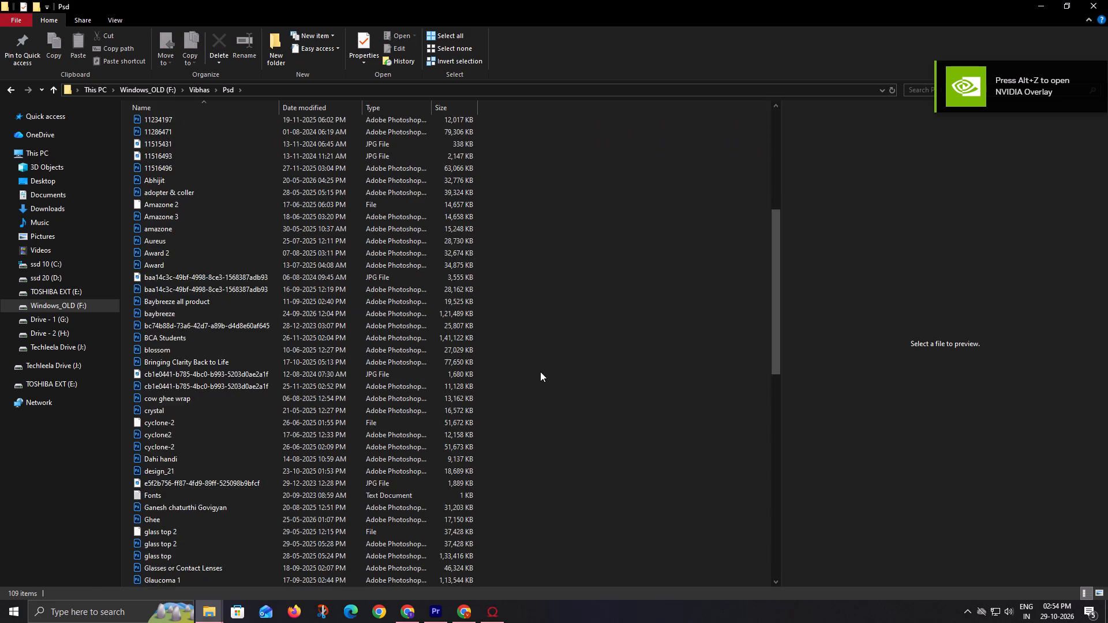
{"action": "scroll", "coordinate": [540, 371], "scroll_direction": "down", "scroll_amount": 16}
{"action": "key", "text": "BackSpace"}
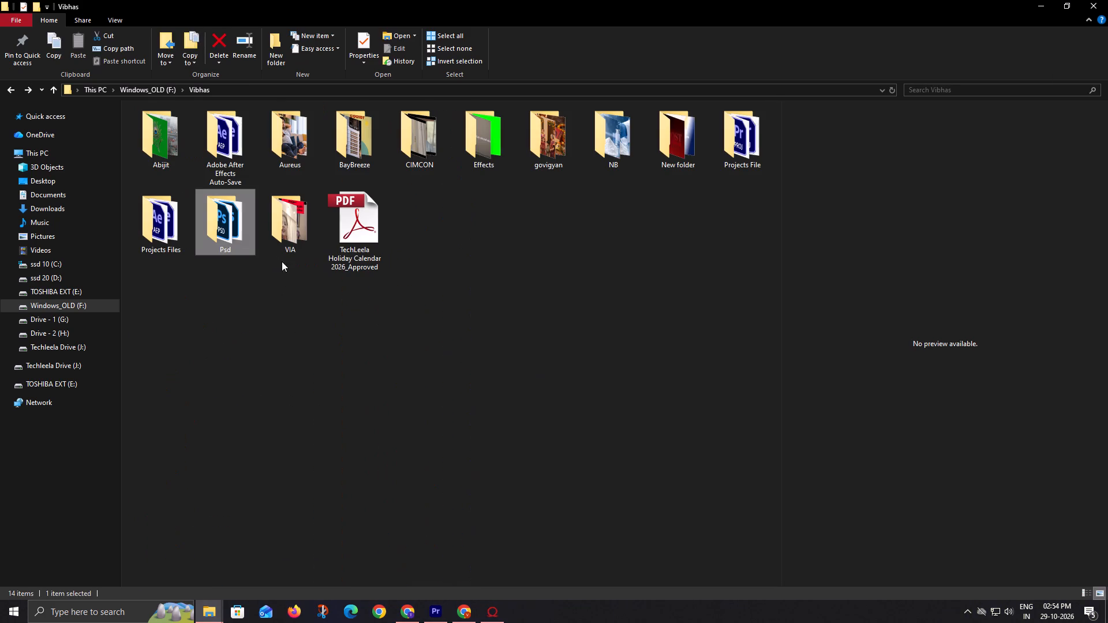
{"action": "left_click", "coordinate": [220, 298]}
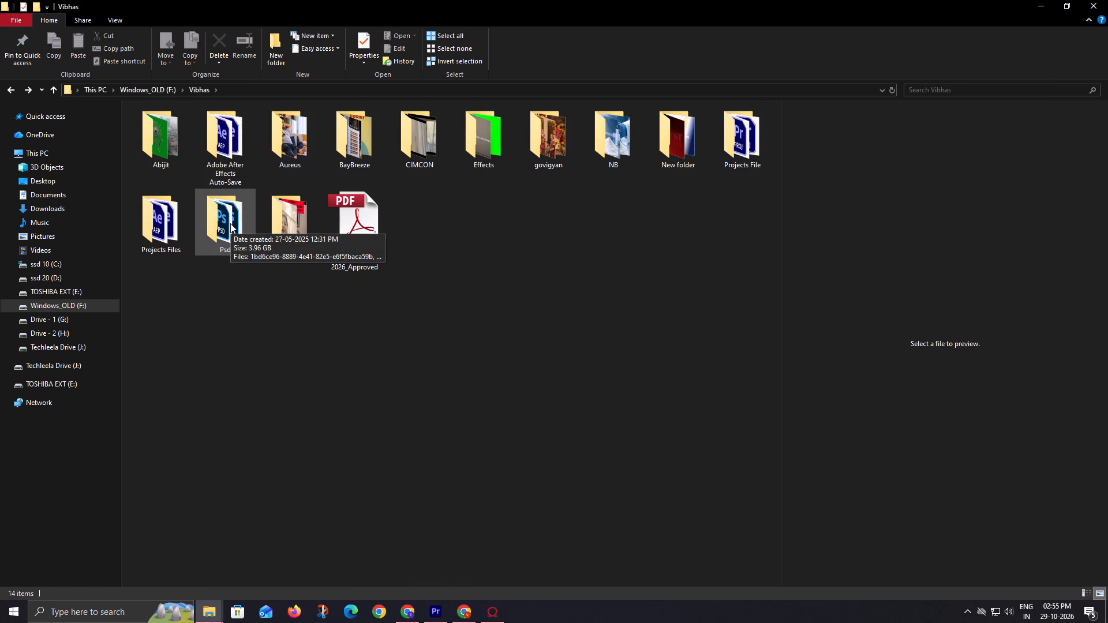
Return to the Envato results and download "Close Up of Student Studying with Highlighter" in 1080P, keeping the suggested file name and folder.
{"action": "left_click", "coordinate": [432, 614]}
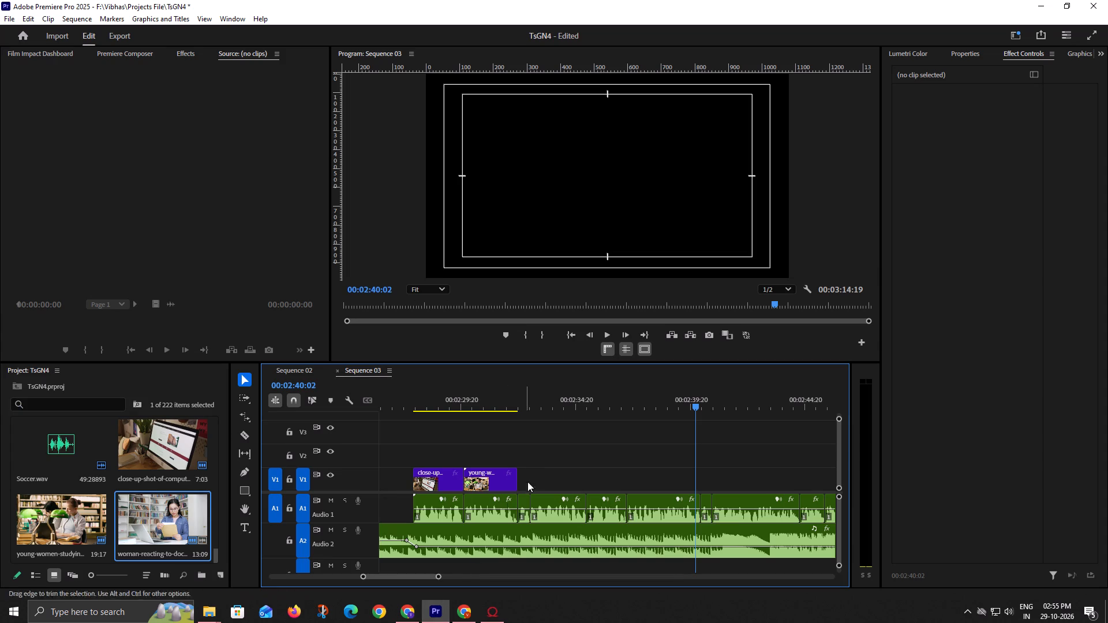
{"action": "left_click", "coordinate": [410, 611]}
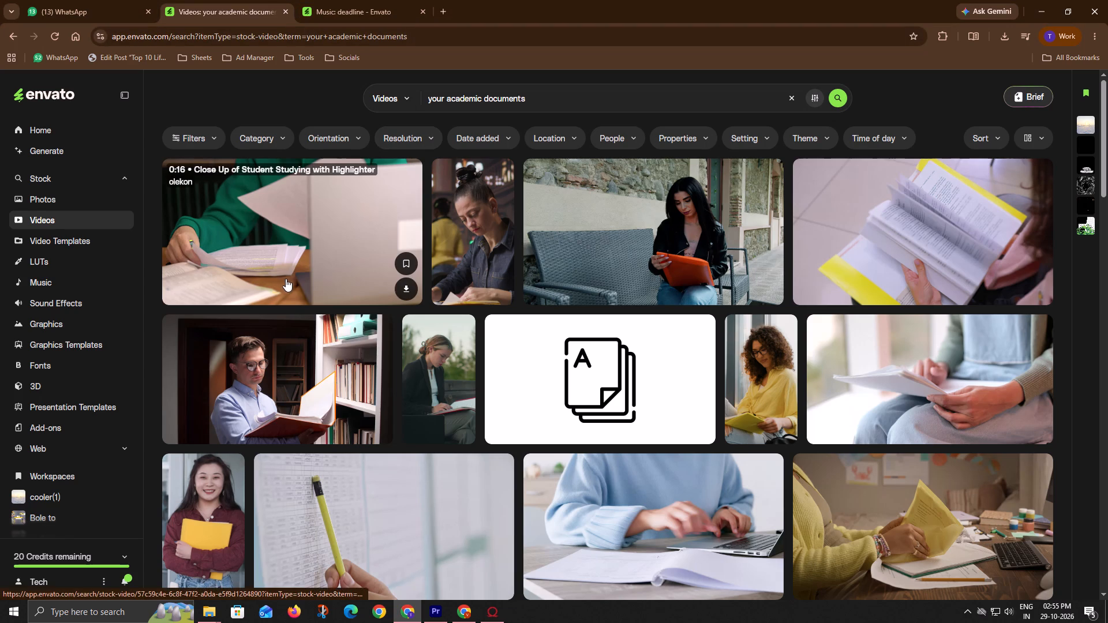
{"action": "left_click", "coordinate": [409, 287]}
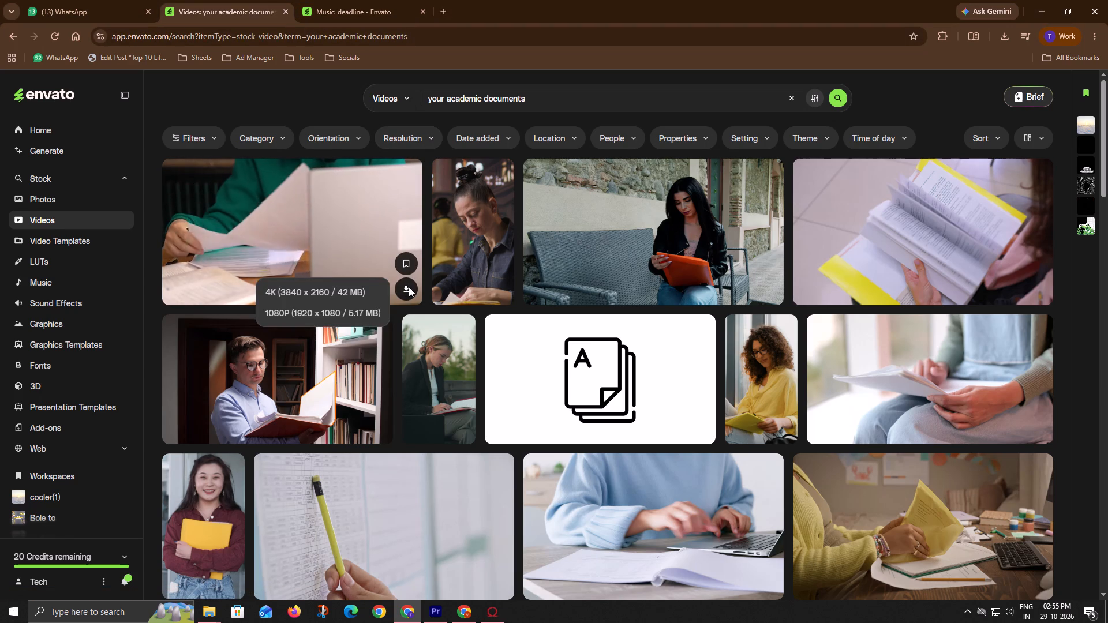
{"action": "left_click", "coordinate": [349, 308]}
{"action": "scroll", "coordinate": [372, 269], "scroll_direction": "down", "scroll_amount": 1}
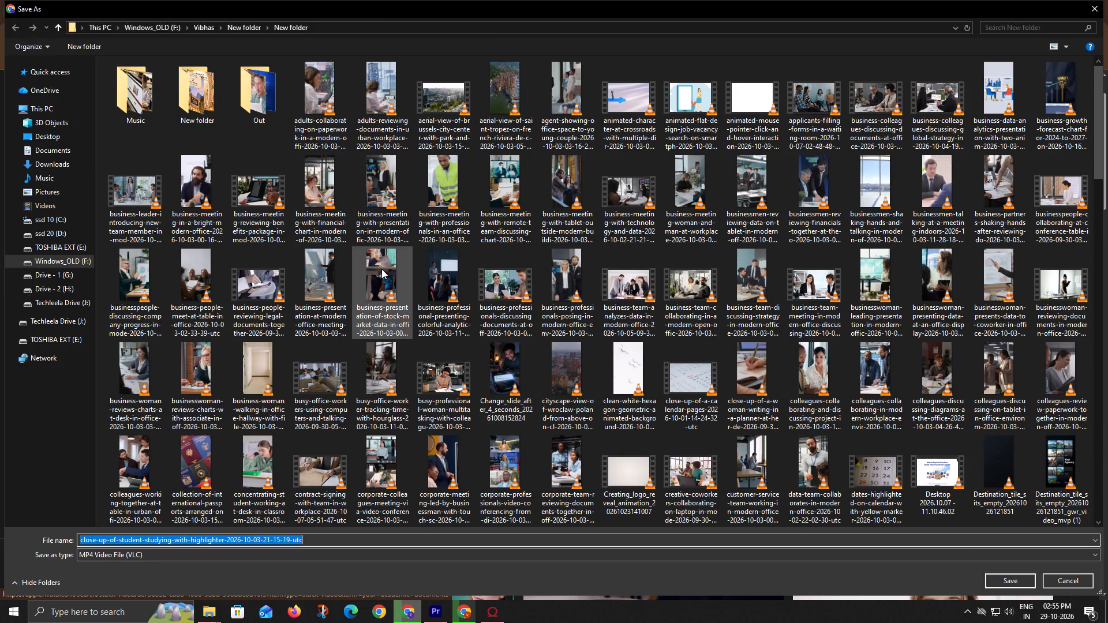
{"action": "key", "text": "Return"}
Switch to Premiere Pro and import the downloaded student-studying-with-highlighter clip into the TsGN4 project.
{"action": "left_click_drag", "start_coordinate": [894, 81], "coordinate": [534, 238]}
{"action": "key", "text": "alt+Tab"}
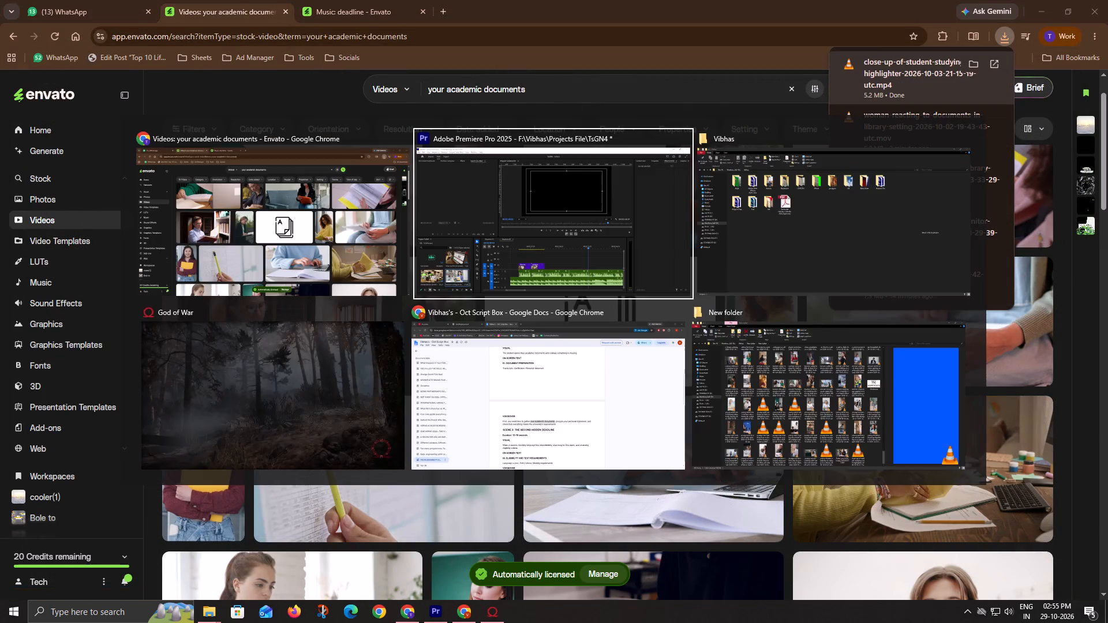
{"action": "left_click_drag", "start_coordinate": [534, 238], "coordinate": [115, 476]}
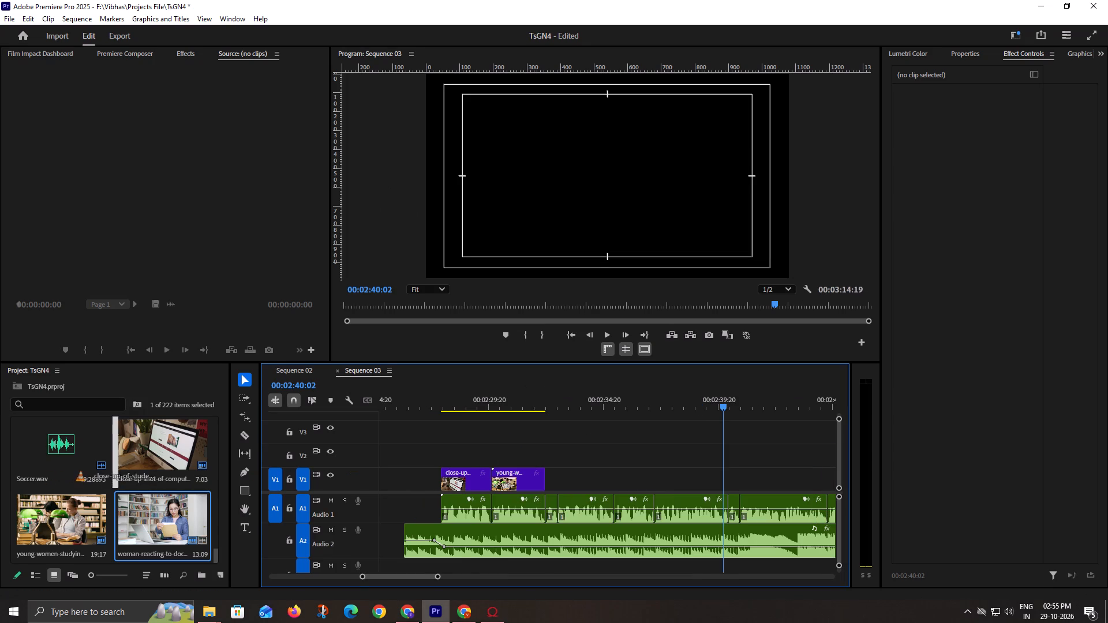
{"action": "left_click_drag", "start_coordinate": [115, 476], "coordinate": [115, 475]}
Load the student-studying-with-highlighter clip as source and place only its video on V1 of Sequence 03 at the young-women clip's end.
{"action": "double_click", "coordinate": [139, 448]}
{"action": "left_click_drag", "start_coordinate": [159, 305], "coordinate": [267, 391]}
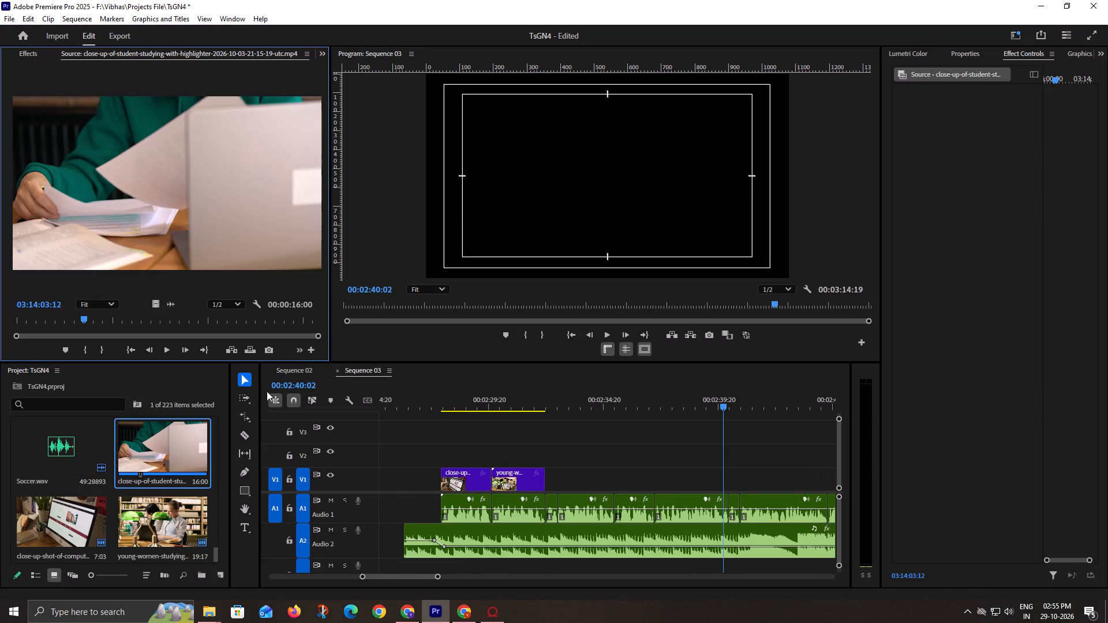
{"action": "left_click_drag", "start_coordinate": [267, 391], "coordinate": [542, 484]}
{"action": "left_click", "coordinate": [542, 484]}
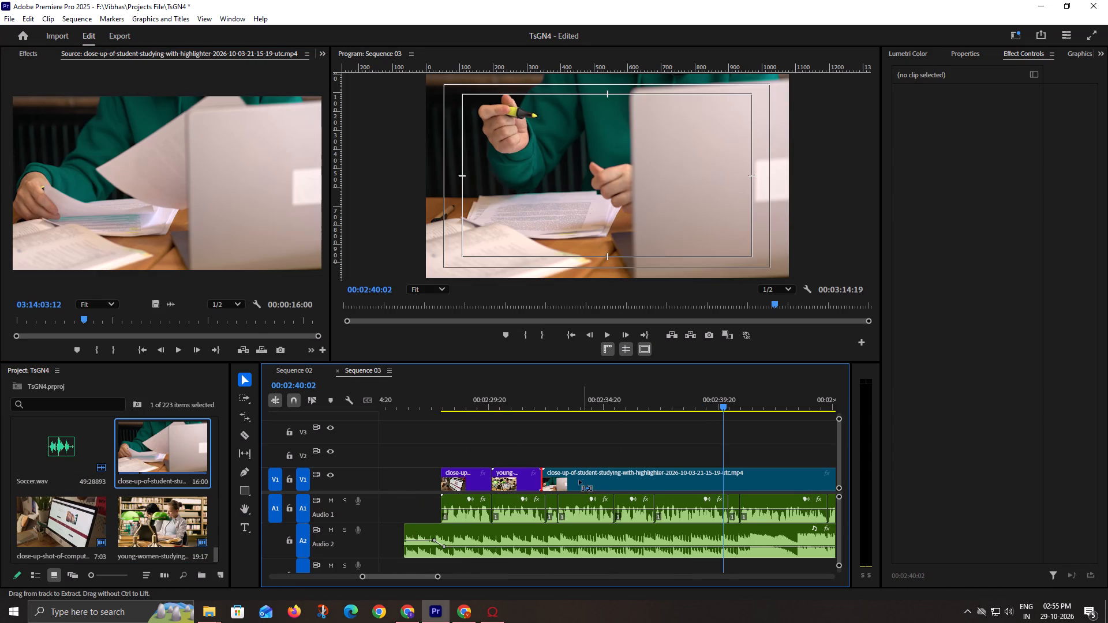
Undo the last timeline edit and place only the highlighter clip's video on V1 again at the young-women clip's end.
{"action": "key", "text": "ctrl+z"}
{"action": "left_click_drag", "start_coordinate": [156, 303], "coordinate": [549, 482]}
Cut the highlighter clip on V1 at about 00:02:37 and rate-stretch its first part to end at the audio cut near 00:02:35.
{"action": "left_click", "coordinate": [538, 401]}
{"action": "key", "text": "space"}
{"action": "left_click", "coordinate": [583, 443]}
{"action": "scroll", "coordinate": [583, 443], "scroll_direction": "down", "scroll_amount": 2}
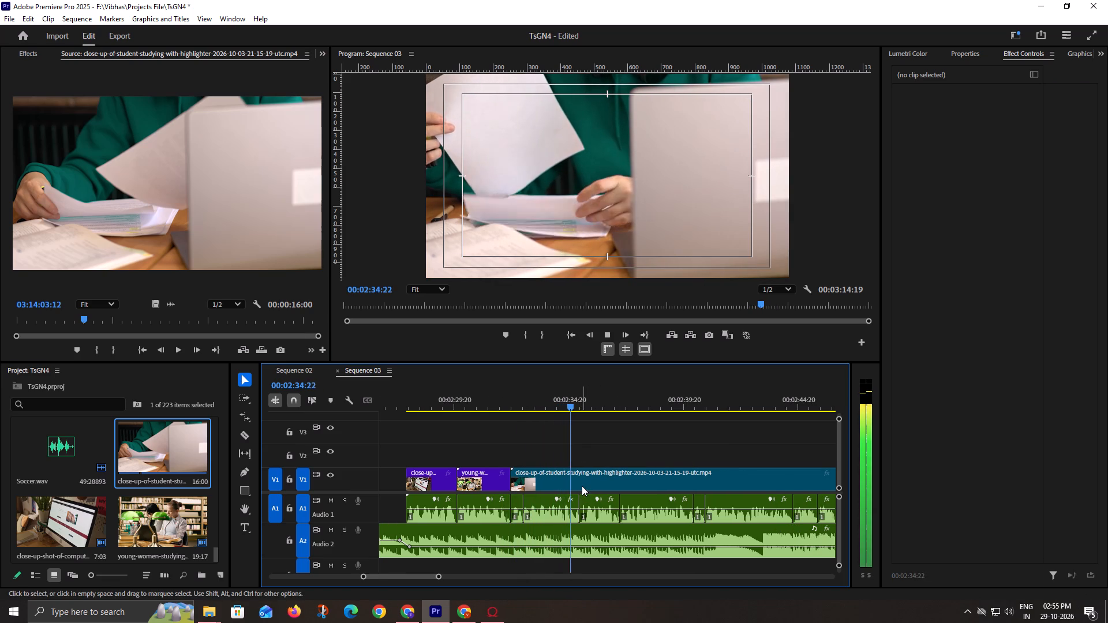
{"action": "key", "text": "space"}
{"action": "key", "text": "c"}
{"action": "left_click", "coordinate": [622, 481]}
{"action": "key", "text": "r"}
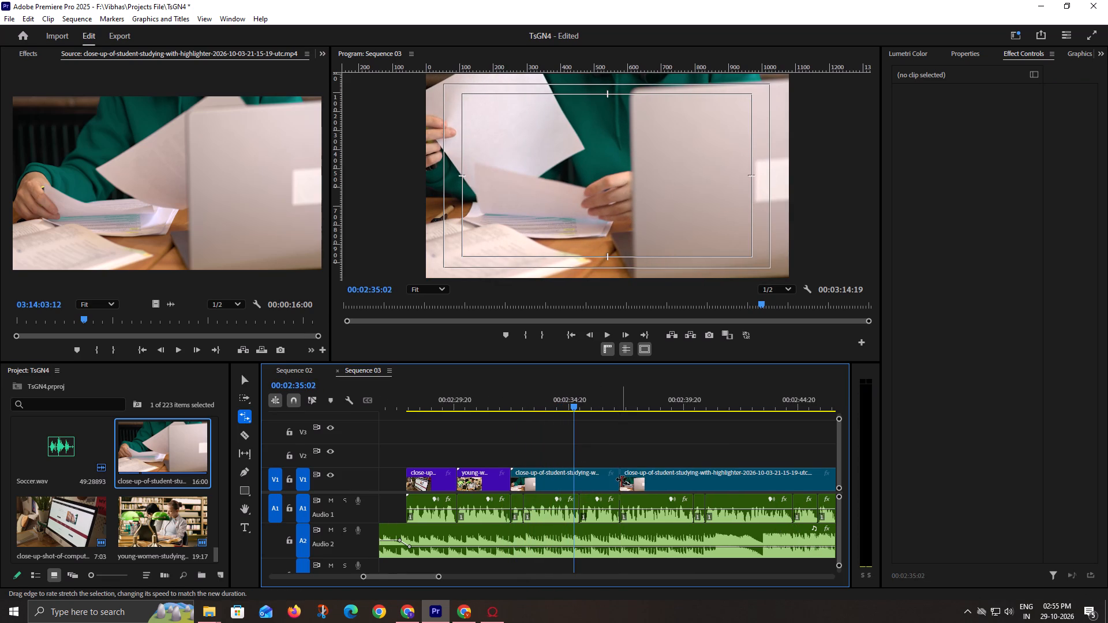
{"action": "left_click_drag", "start_coordinate": [620, 480], "coordinate": [583, 484]}
Delete the leftover second part of the highlighter clip from V1 and play back the shortened clip past its end.
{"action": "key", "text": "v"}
{"action": "left_click", "coordinate": [701, 482]}
{"action": "key", "text": "Delete"}
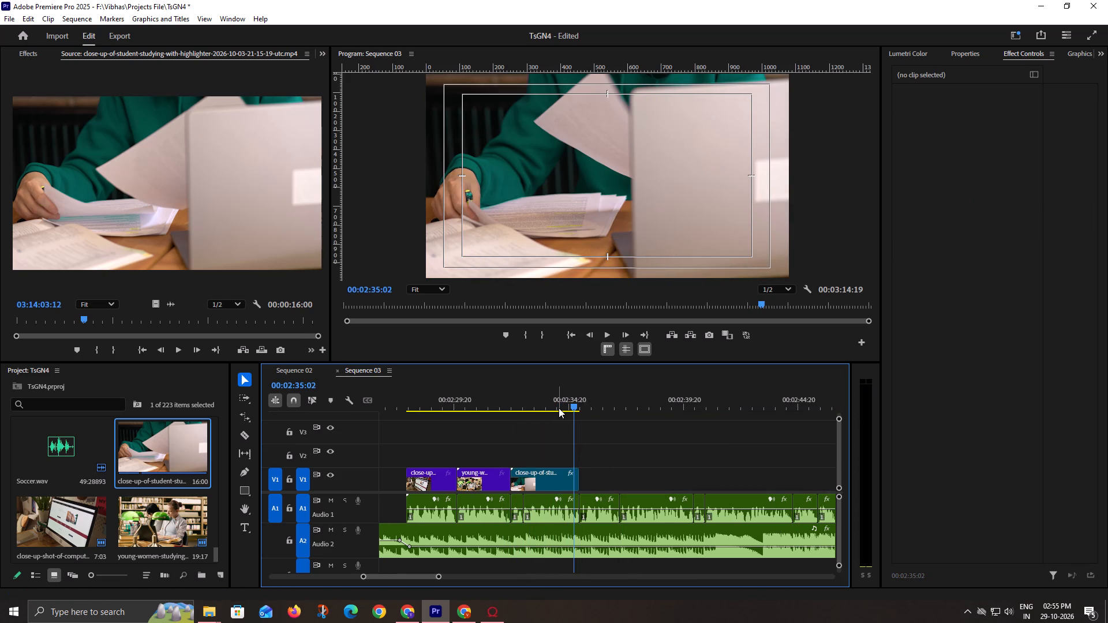
{"action": "left_click_drag", "start_coordinate": [549, 400], "coordinate": [520, 400]}
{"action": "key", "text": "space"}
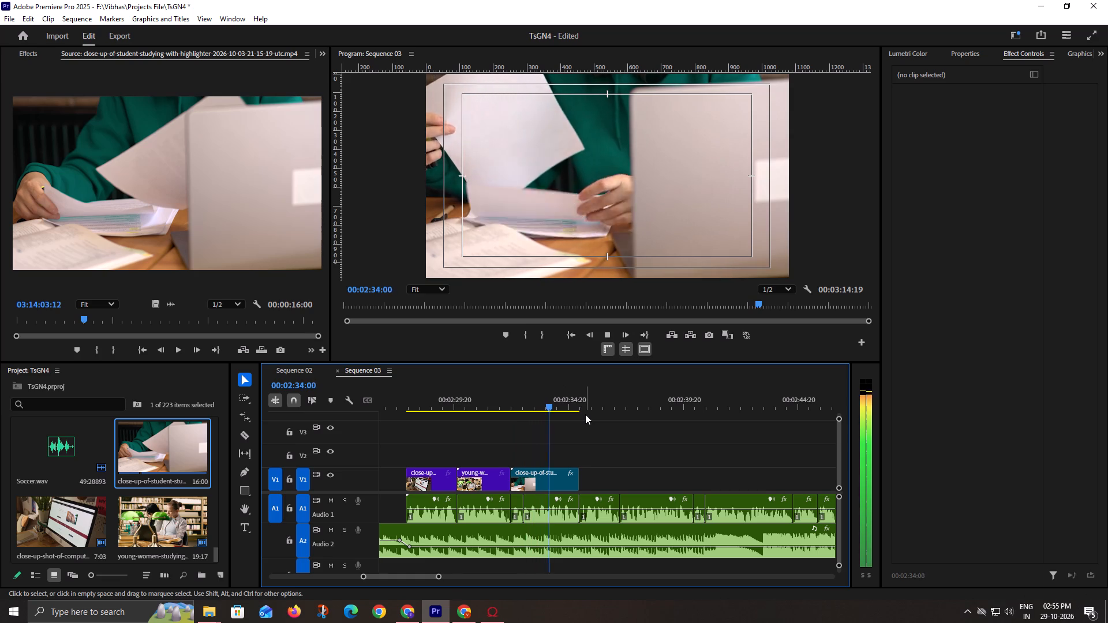
{"action": "scroll", "coordinate": [585, 414], "scroll_direction": "down", "scroll_amount": 1}
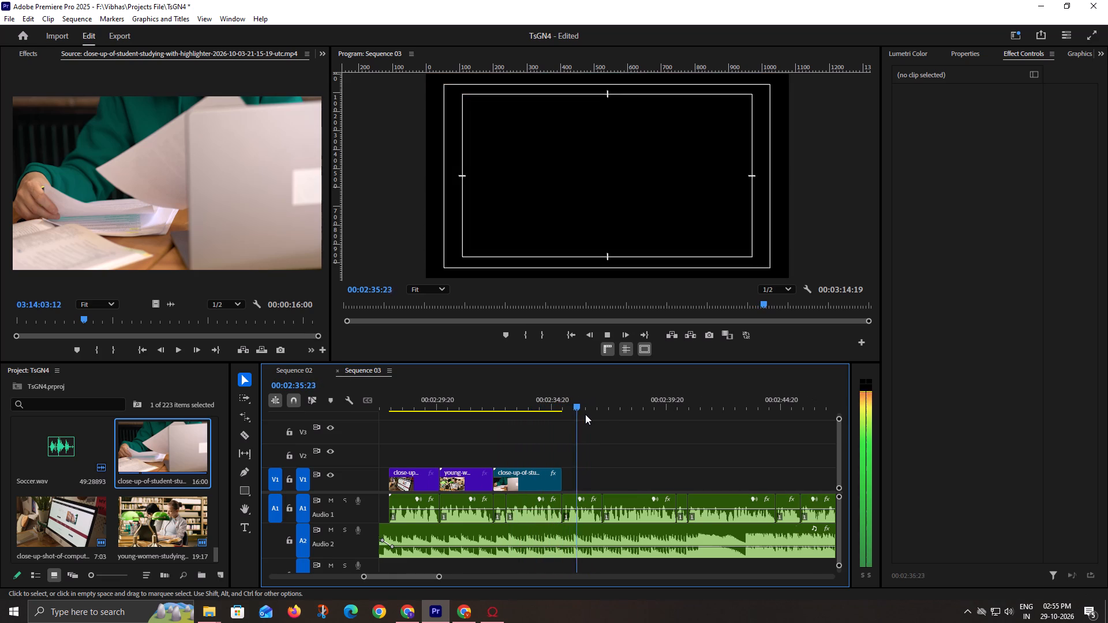
{"action": "scroll", "coordinate": [585, 414], "scroll_direction": "down", "scroll_amount": 1}
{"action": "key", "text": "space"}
Copy "prepare your personal statement" from the voiceover in the Google Docs script and search Envato's stock videos for it.
{"action": "left_click", "coordinate": [460, 610]}
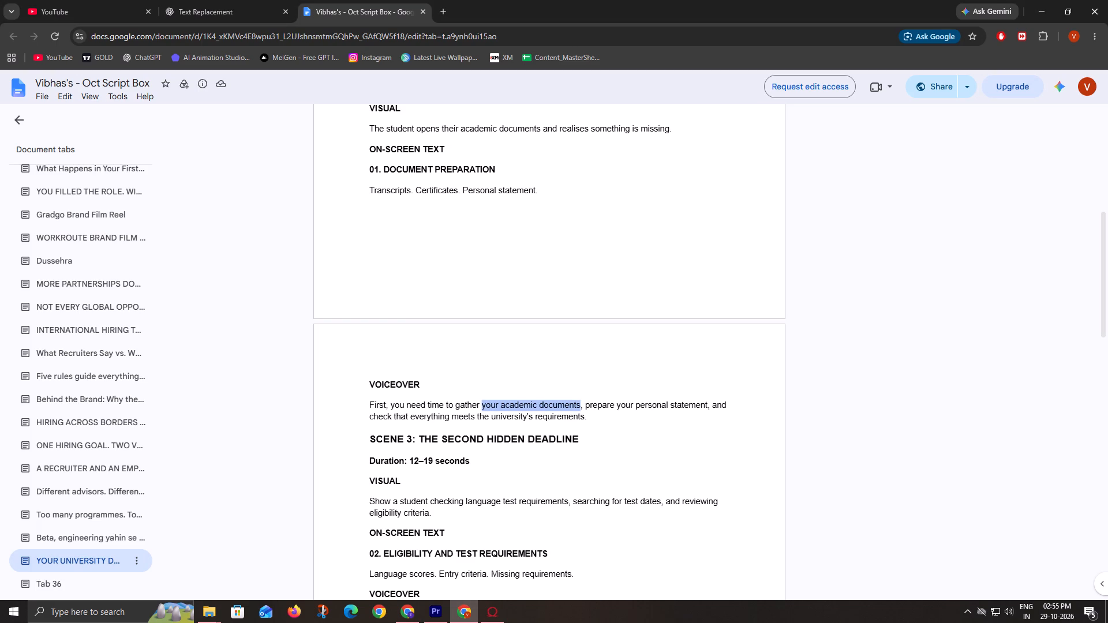
{"action": "left_click_drag", "start_coordinate": [585, 406], "coordinate": [704, 400]}
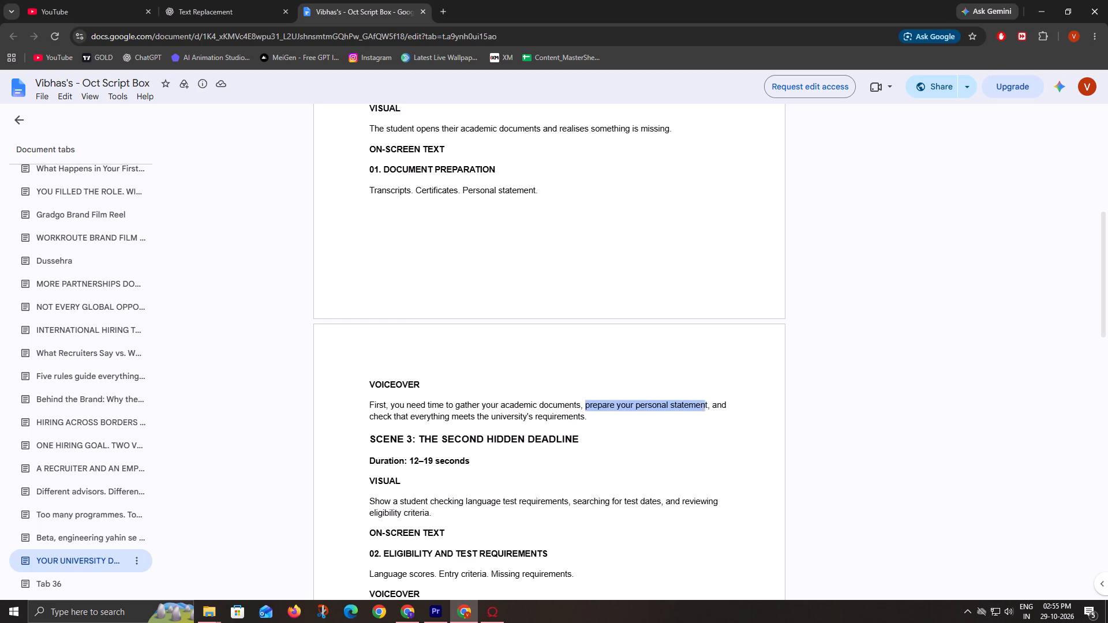
{"action": "left_click_drag", "start_coordinate": [704, 400], "coordinate": [708, 400]}
{"action": "key", "text": "ctrl+c"}
{"action": "left_click", "coordinate": [405, 613]}
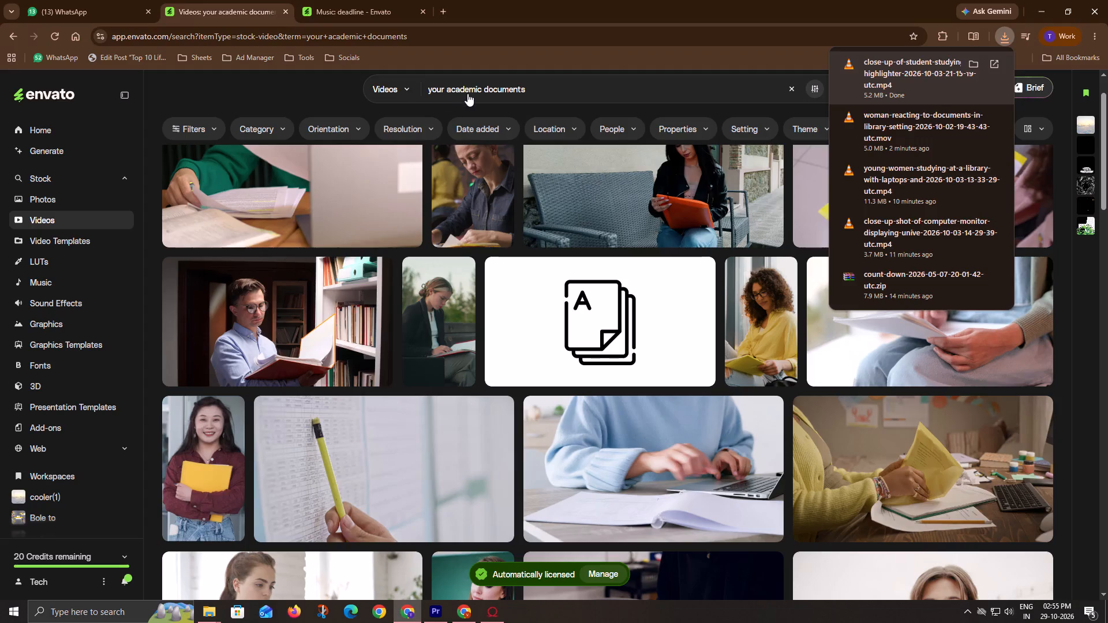
{"action": "left_click", "coordinate": [467, 93]}
{"action": "key", "text": "ctrl+a"}
{"action": "key", "text": "ctrl+v"}
{"action": "key", "text": "Return"}
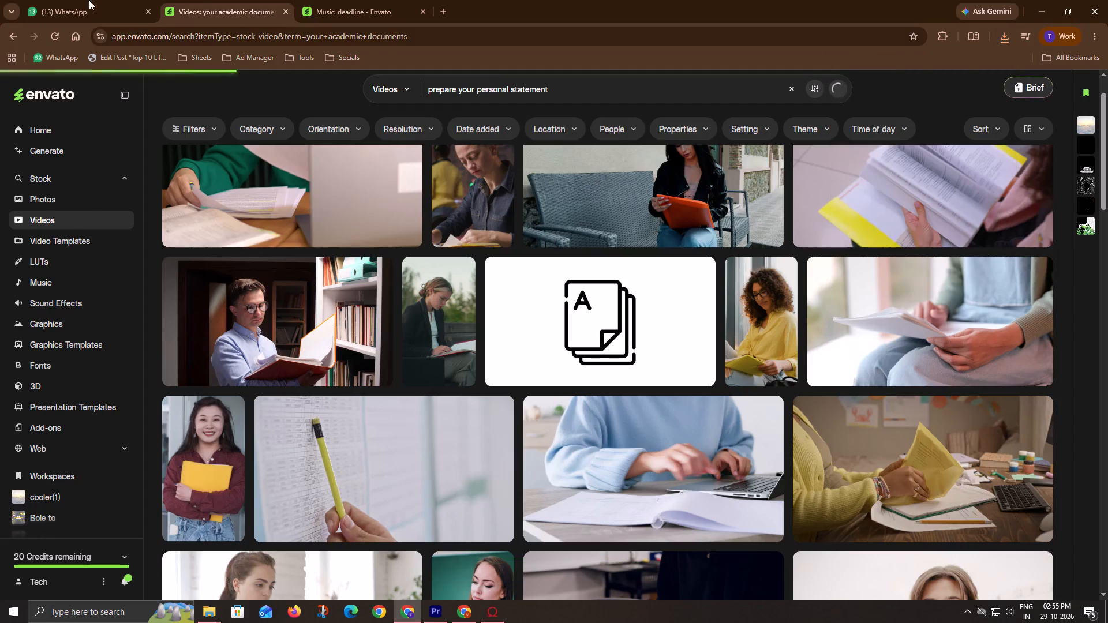